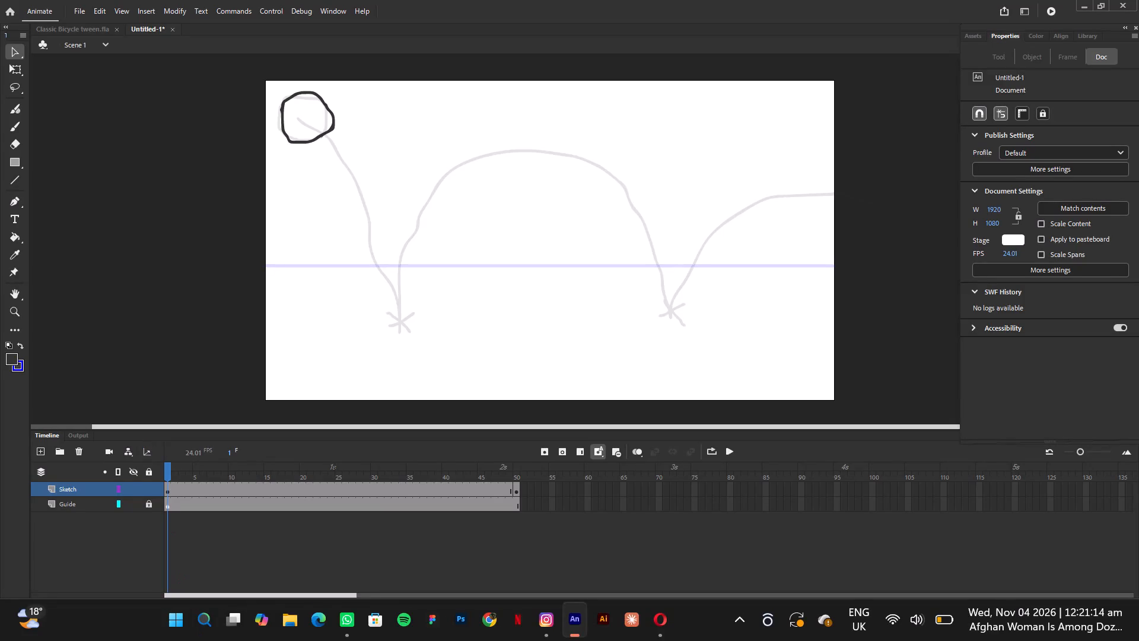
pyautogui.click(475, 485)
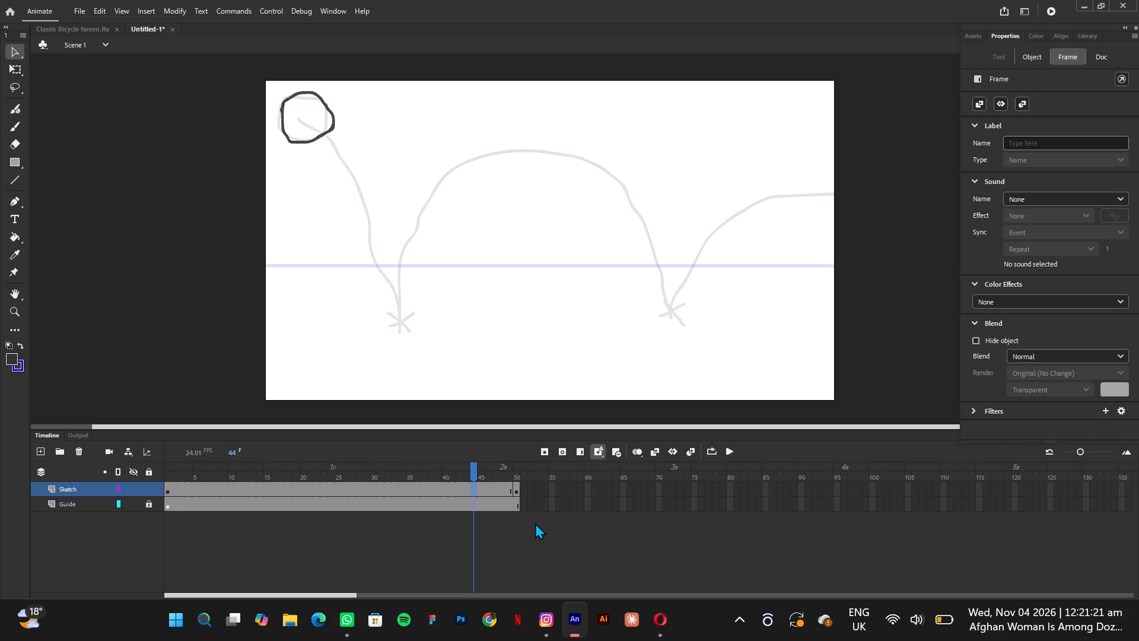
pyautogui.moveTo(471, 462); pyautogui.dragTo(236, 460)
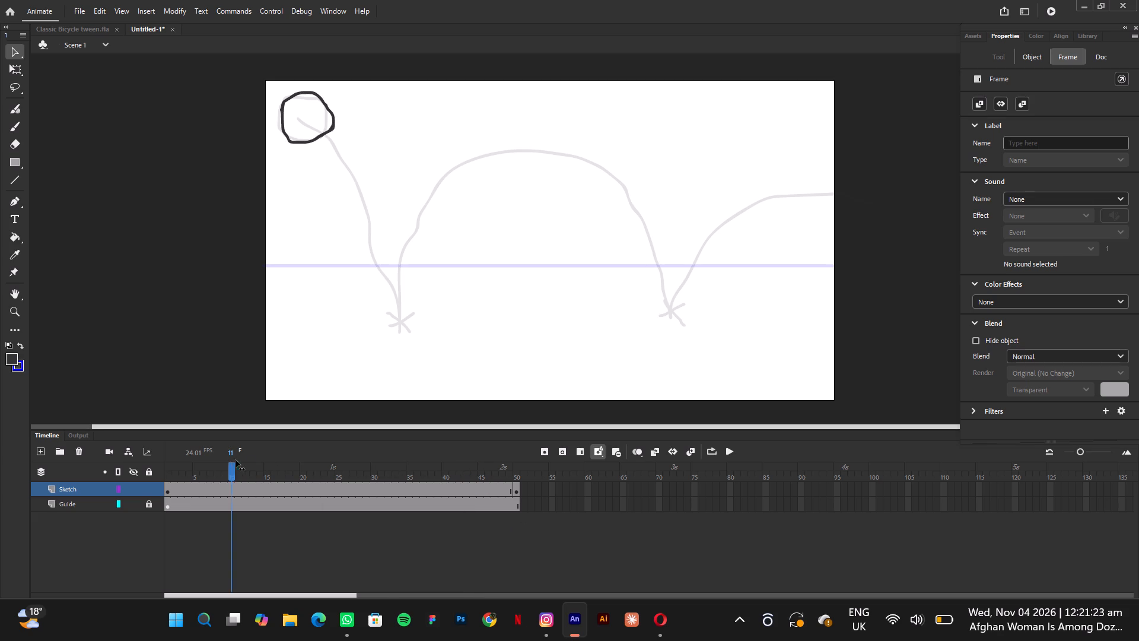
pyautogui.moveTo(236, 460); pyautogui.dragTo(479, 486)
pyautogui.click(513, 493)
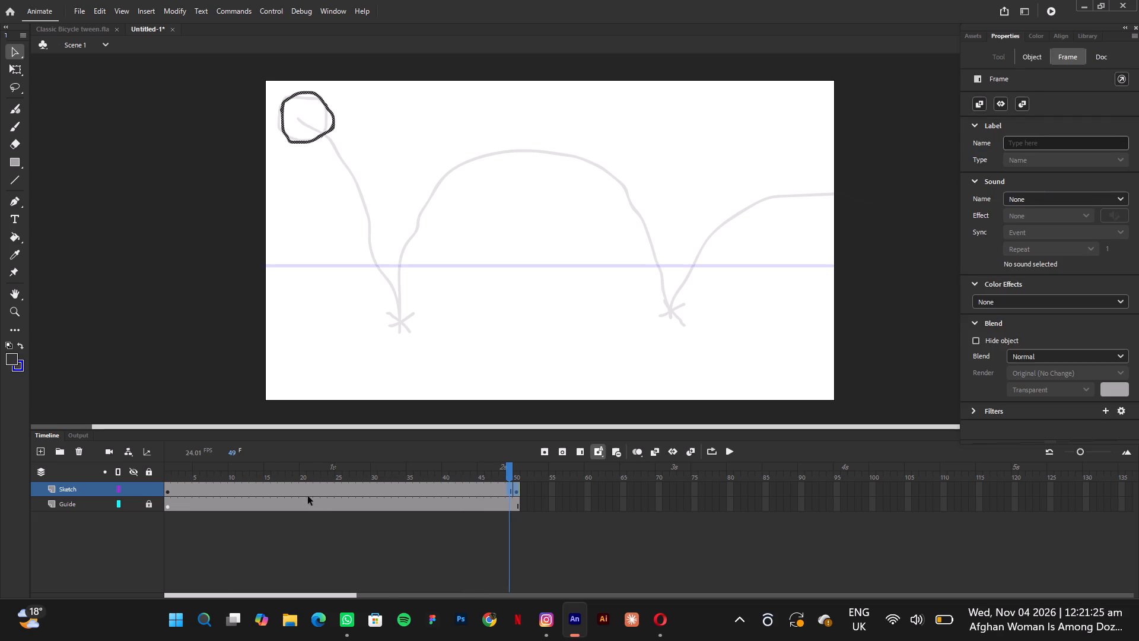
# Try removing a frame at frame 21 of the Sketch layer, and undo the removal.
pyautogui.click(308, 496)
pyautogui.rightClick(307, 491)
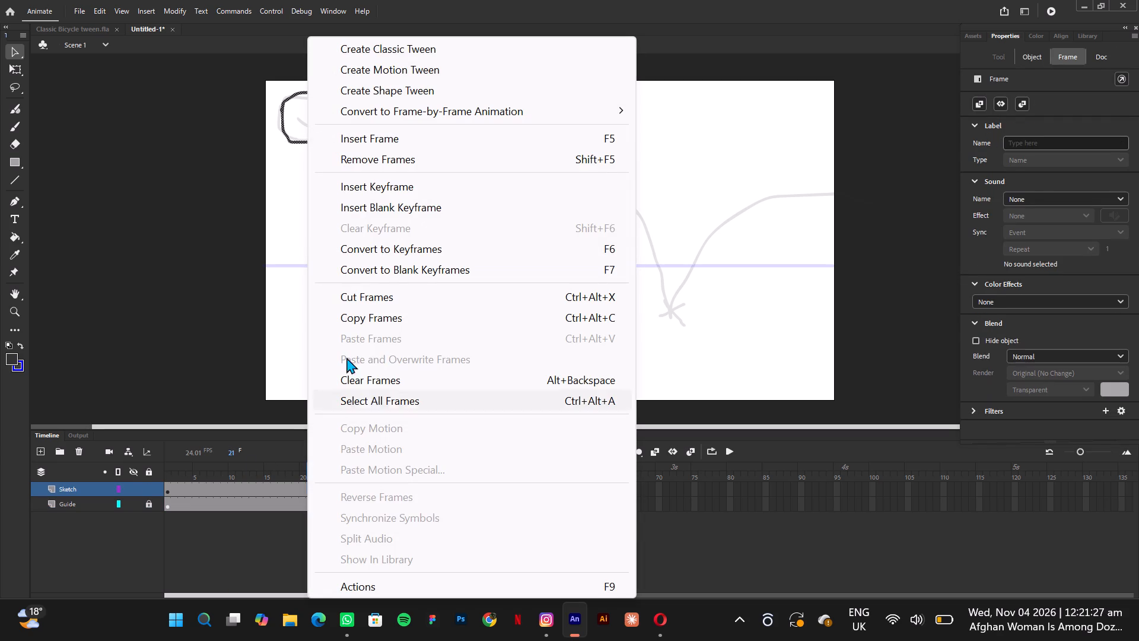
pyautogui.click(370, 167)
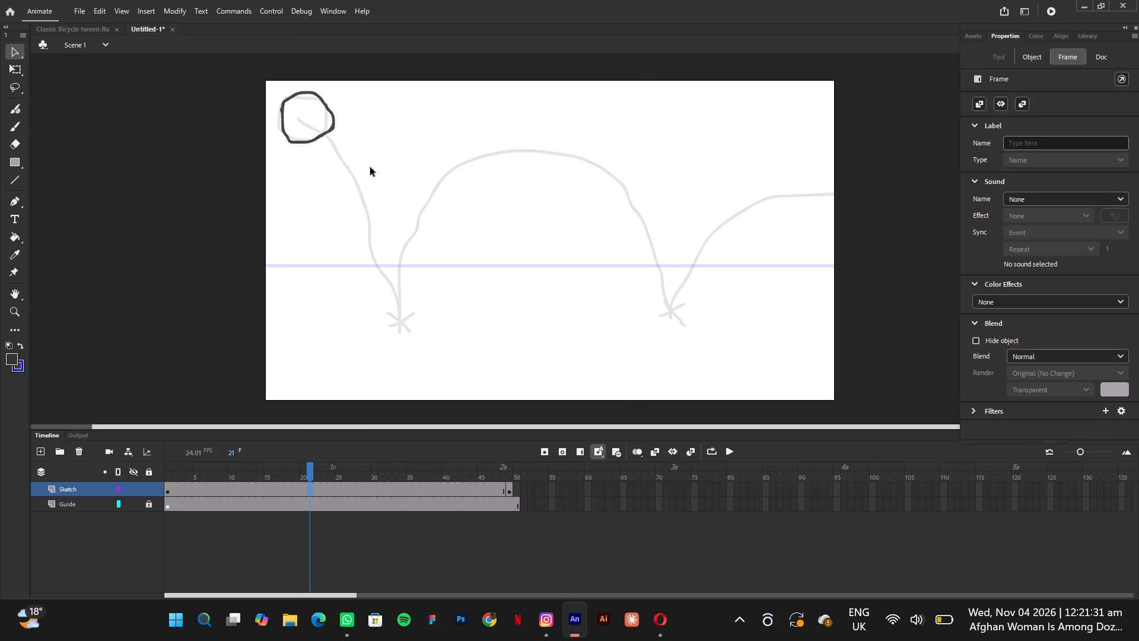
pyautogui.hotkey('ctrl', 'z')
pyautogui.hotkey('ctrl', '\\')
# Convert frame 49 of the Sketch layer to a blank keyframe.
pyautogui.click(507, 491)
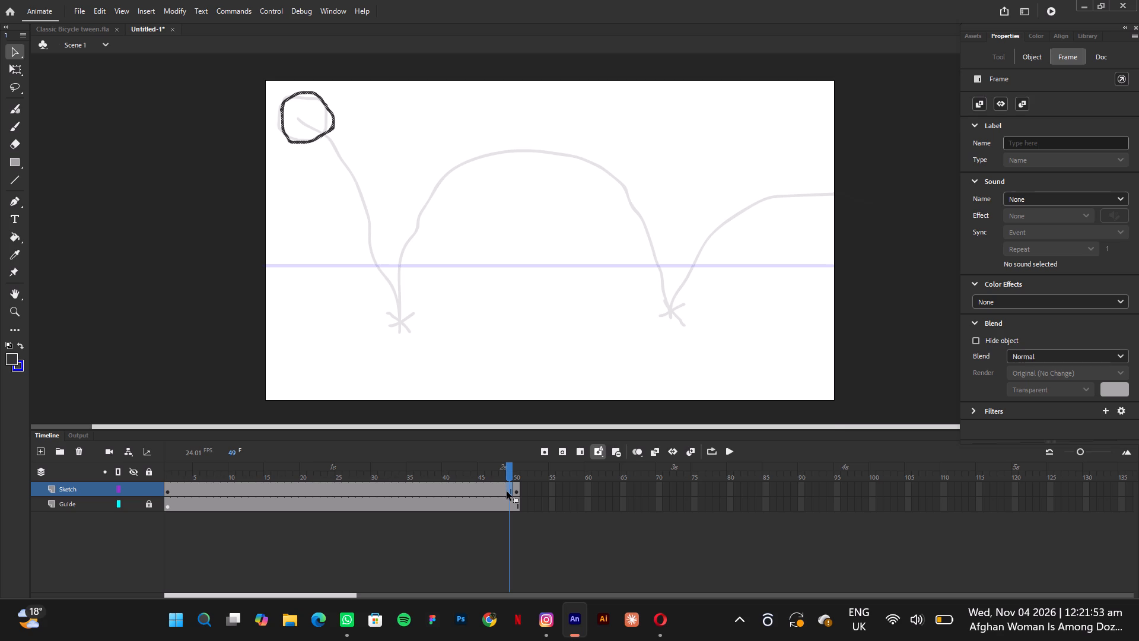
pyautogui.rightClick(507, 491)
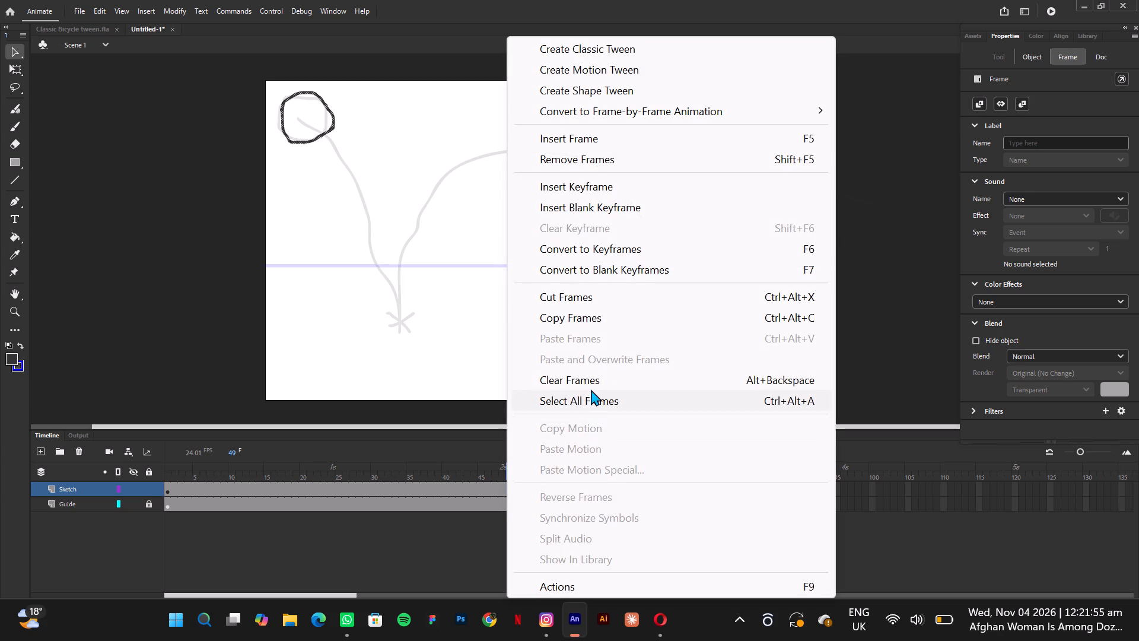
pyautogui.click(586, 268)
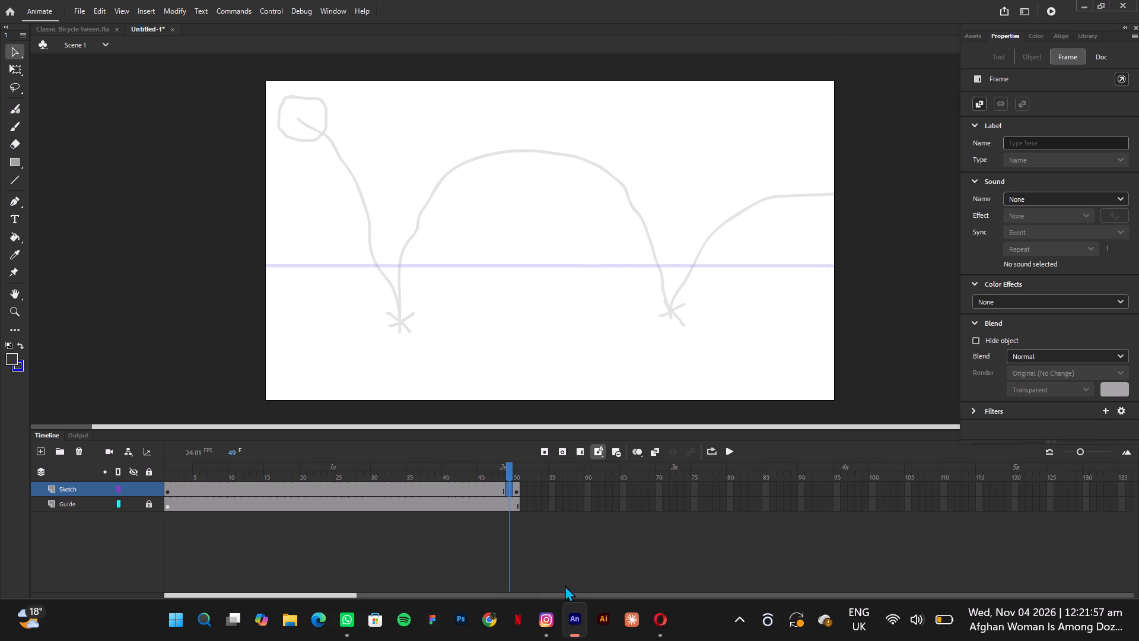
pyautogui.click(563, 586)
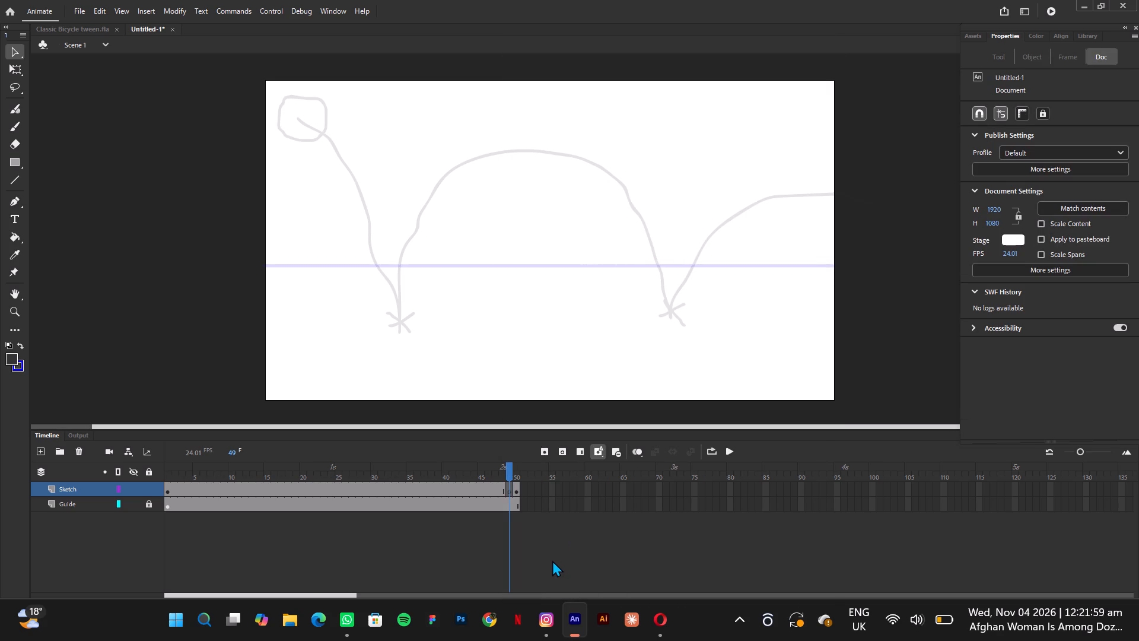
pyautogui.click(552, 560)
# Scrub the timeline between frames 1 and 48 to examine the Sketch layer's span before the blank keyframe.
pyautogui.click(174, 485)
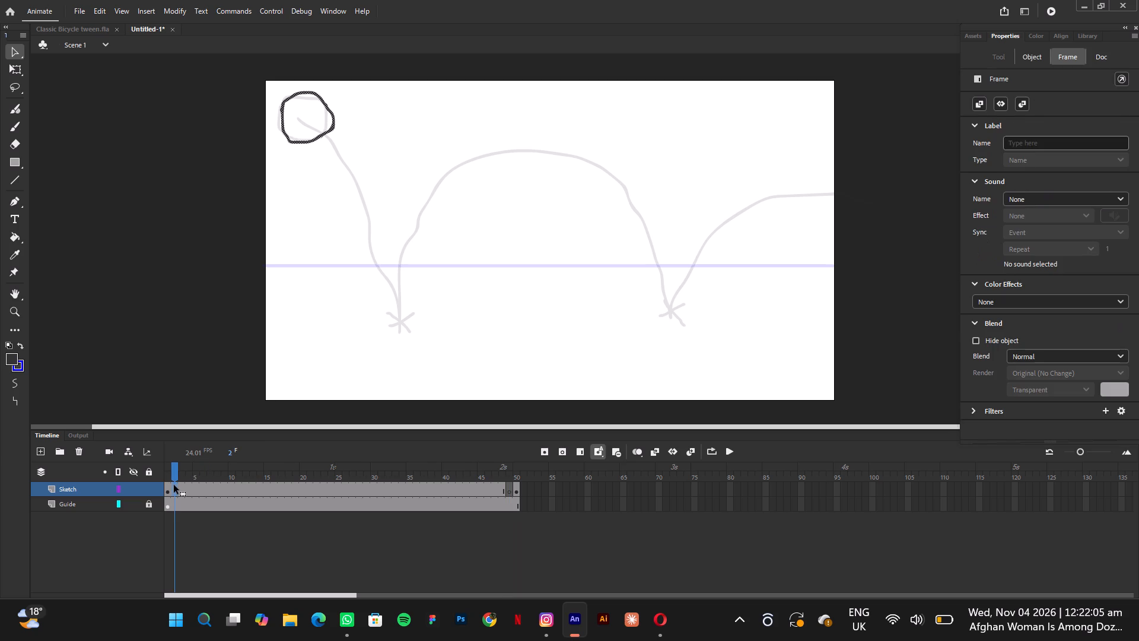
pyautogui.keyDown('shift'); pyautogui.moveTo(174, 485); pyautogui.dragTo(374, 466); pyautogui.keyUp('shift')
pyautogui.keyDown('shift'); pyautogui.moveTo(374, 466); pyautogui.dragTo(163, 478); pyautogui.keyUp('shift')
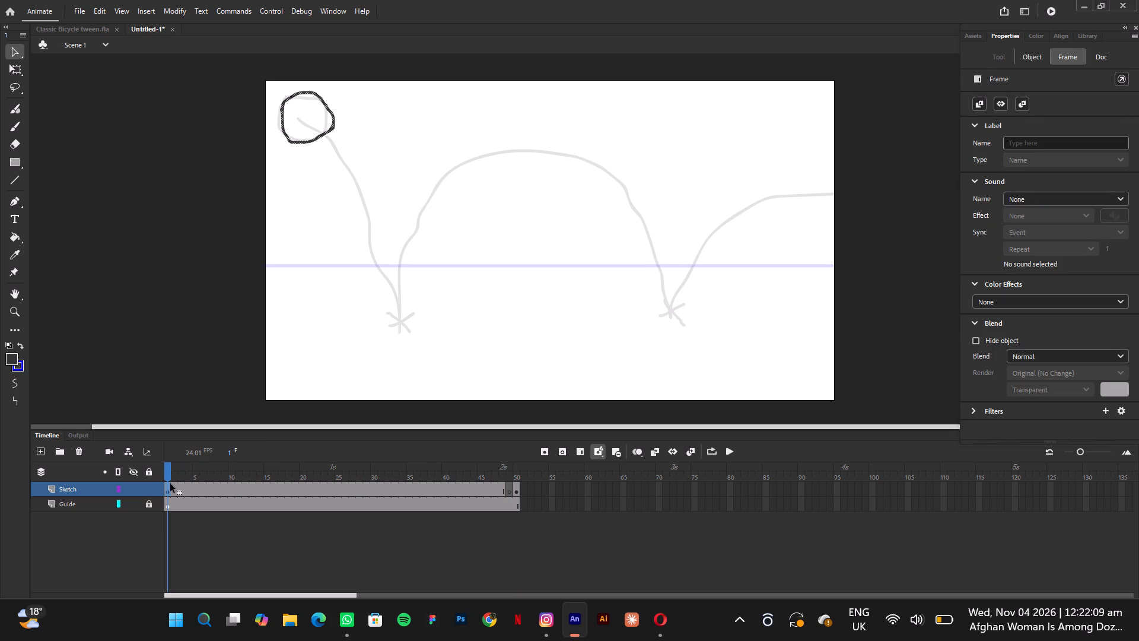
pyautogui.keyDown('shift'); pyautogui.click(170, 483); pyautogui.keyUp('shift')
pyautogui.click(173, 487)
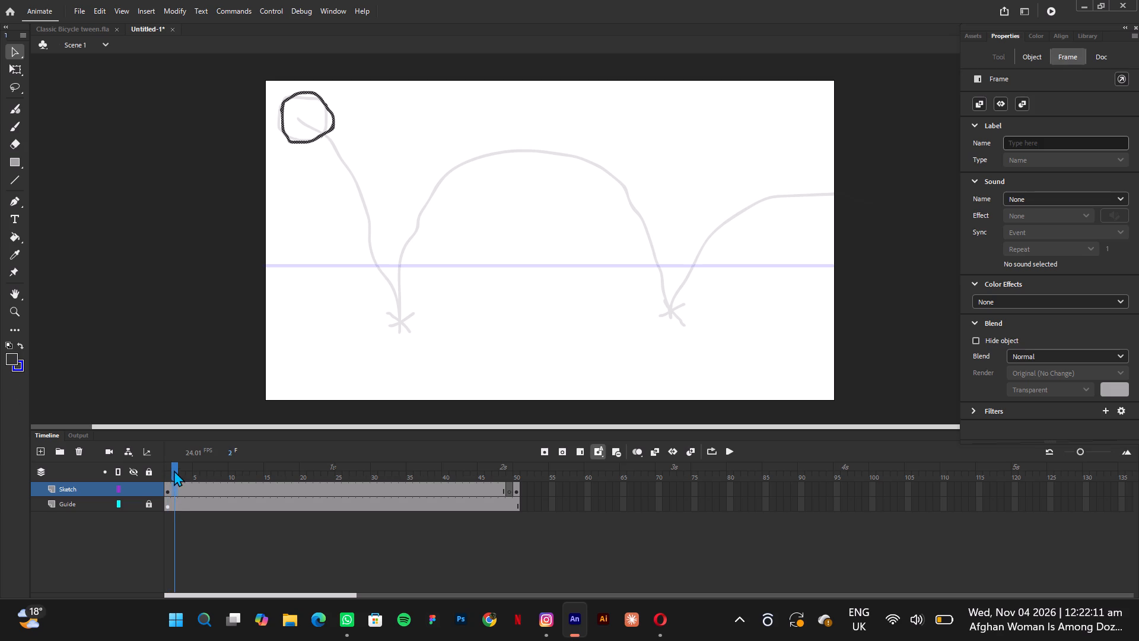
pyautogui.keyDown('shift'); pyautogui.moveTo(174, 470); pyautogui.dragTo(502, 461); pyautogui.keyUp('shift')
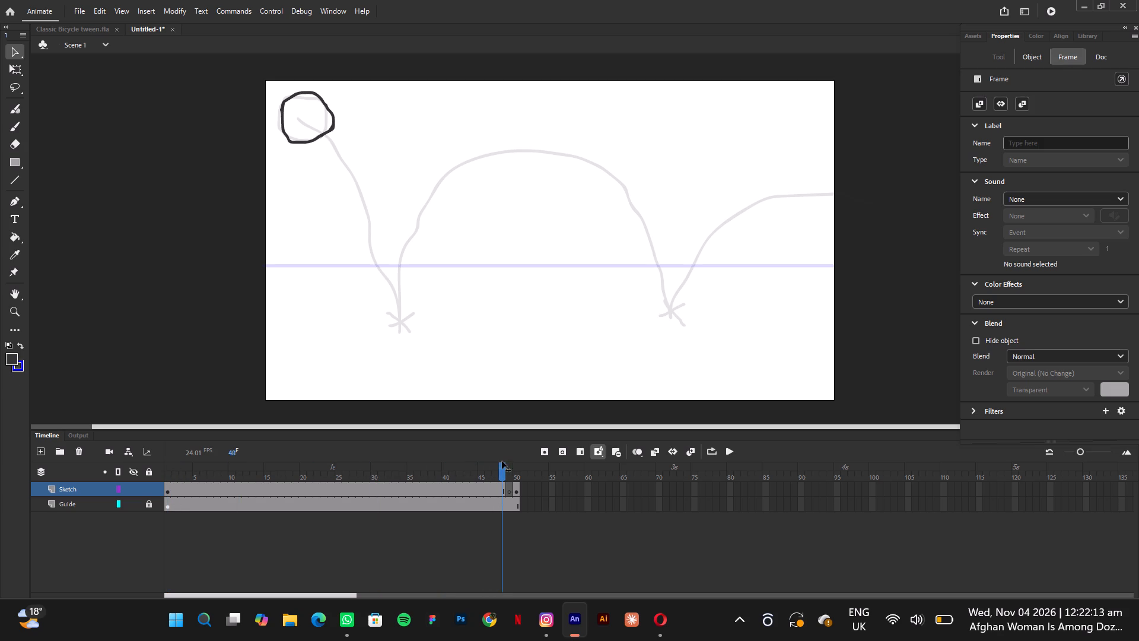
pyautogui.keyDown('shift'); pyautogui.moveTo(502, 461); pyautogui.dragTo(505, 461); pyautogui.keyUp('shift')
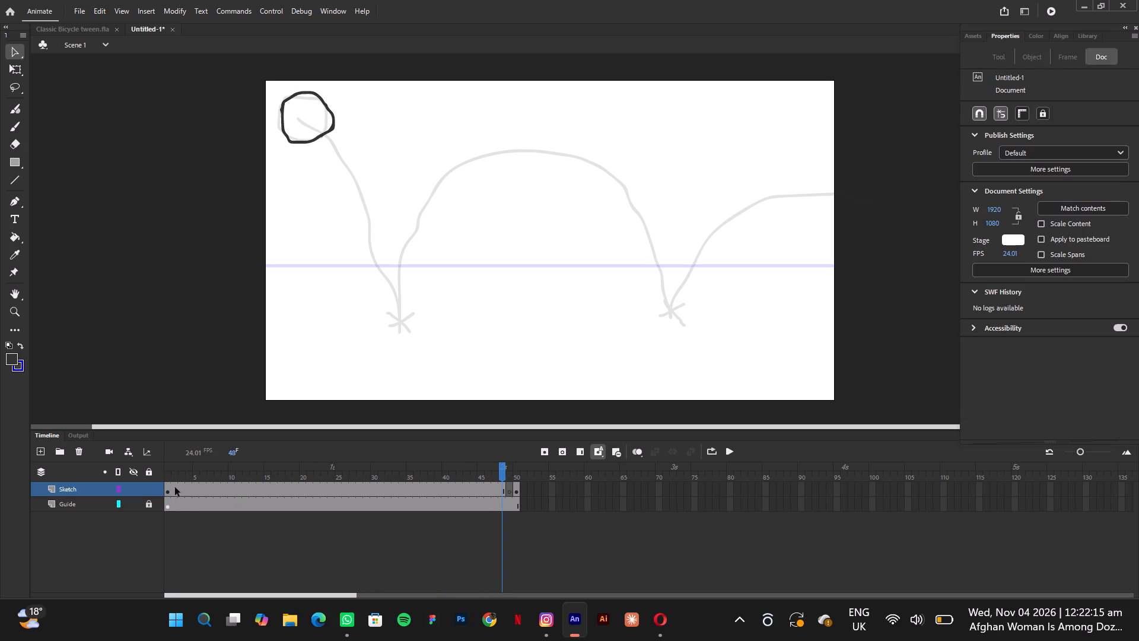
pyautogui.click(174, 485)
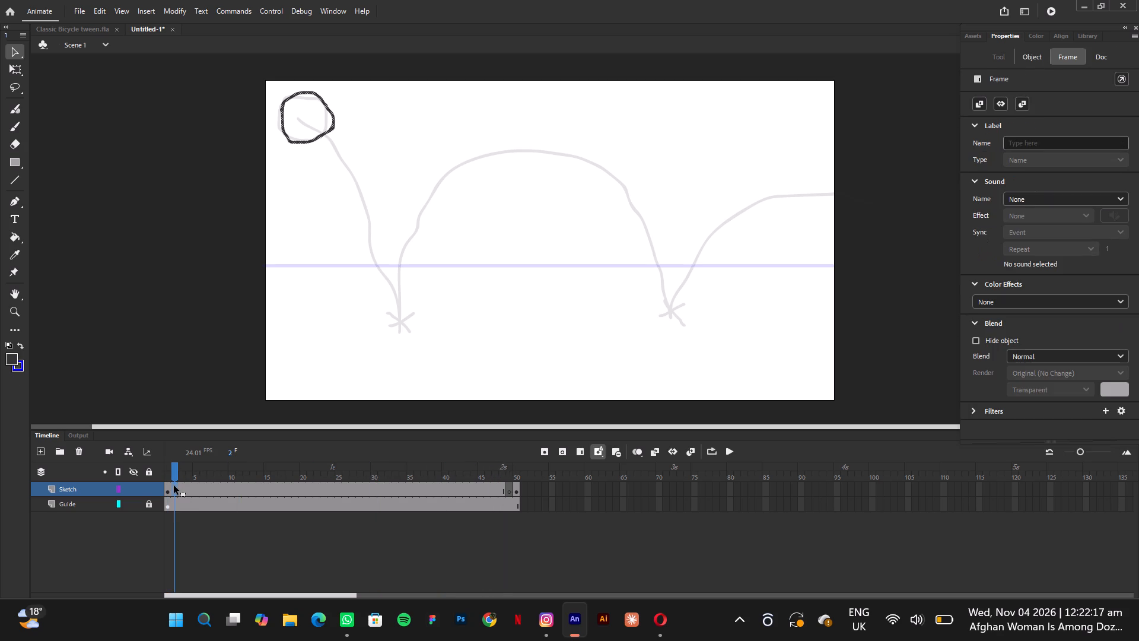
pyautogui.keyDown('shift'); pyautogui.moveTo(174, 475); pyautogui.dragTo(210, 471); pyautogui.keyUp('shift')
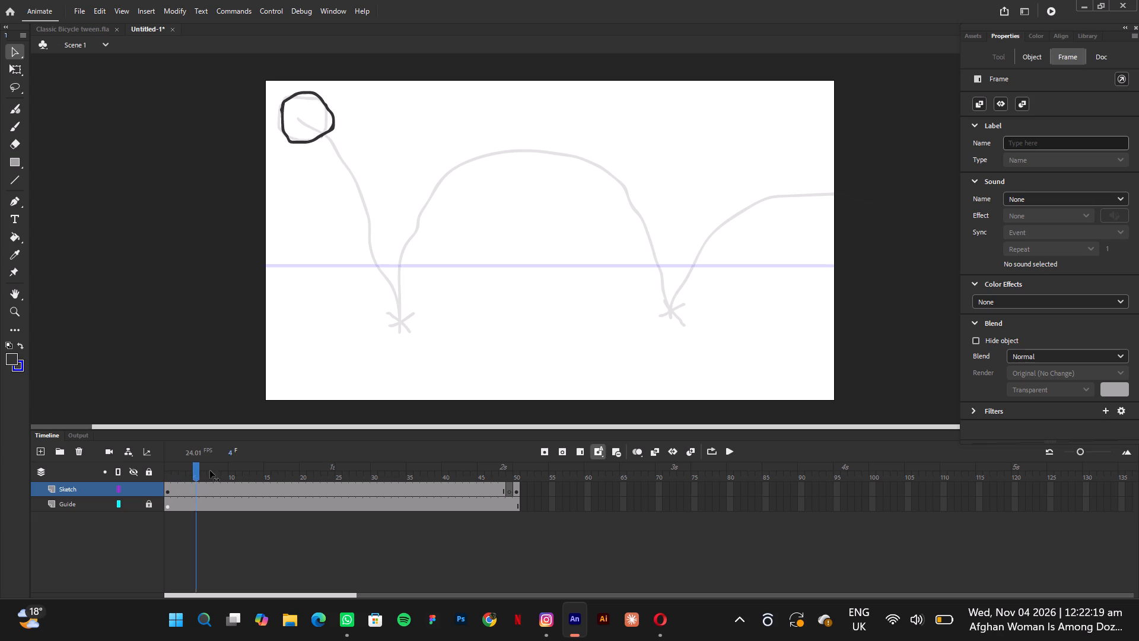
pyautogui.keyDown('shift'); pyautogui.moveTo(210, 471); pyautogui.dragTo(495, 455); pyautogui.keyUp('shift')
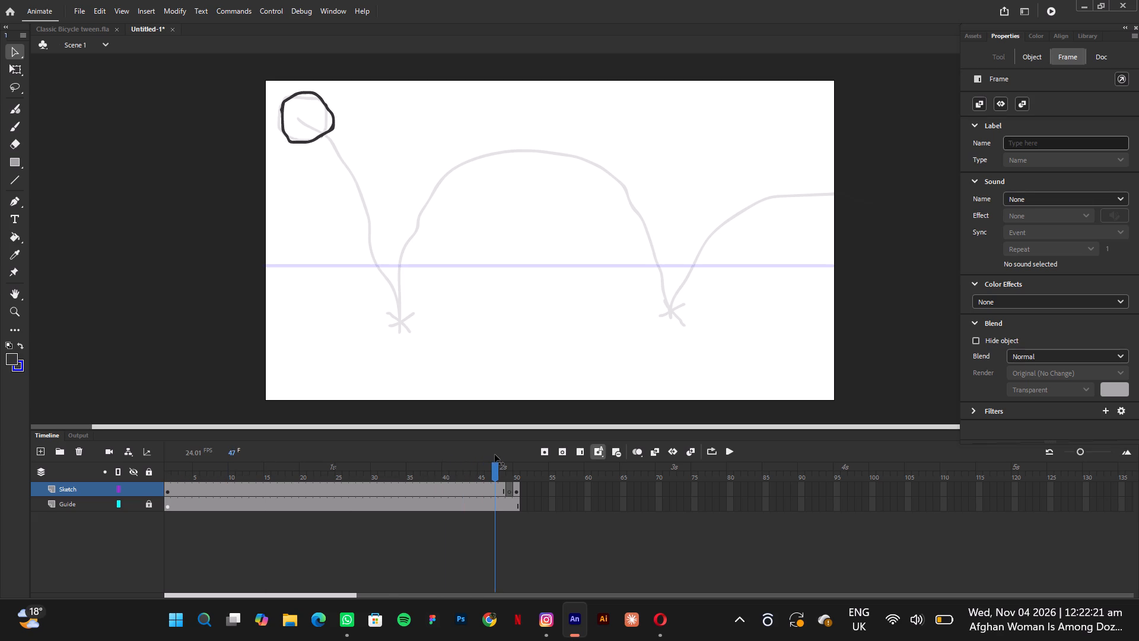
pyautogui.keyDown('shift'); pyautogui.moveTo(495, 455); pyautogui.dragTo(500, 465); pyautogui.keyUp('shift')
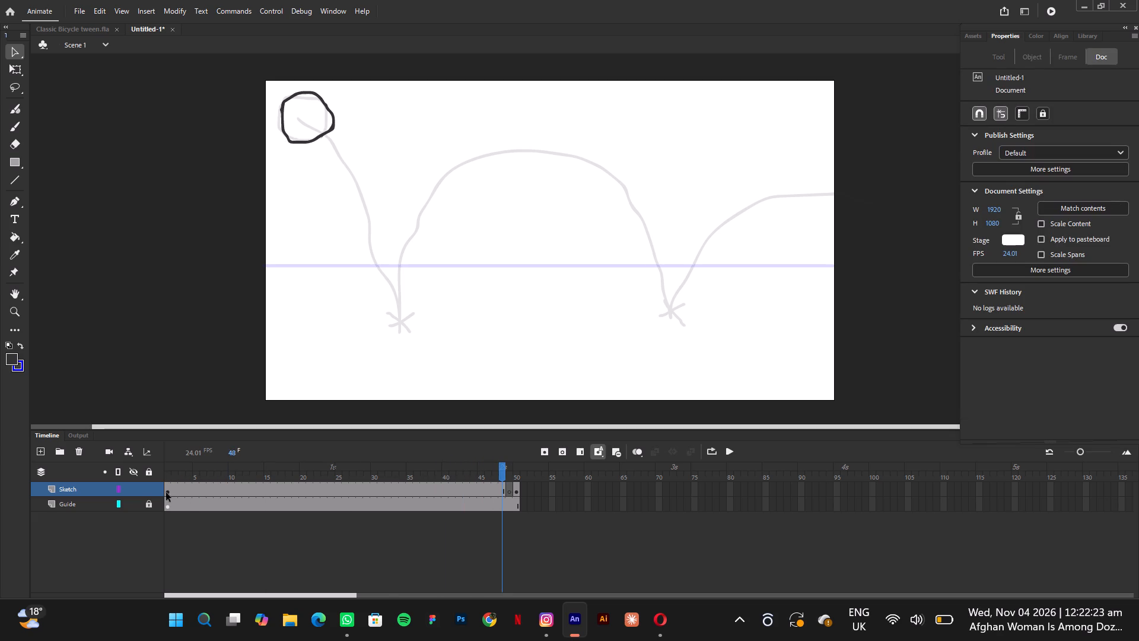
# Convert frame 2 of the Sketch layer to a blank keyframe.
pyautogui.click(173, 488)
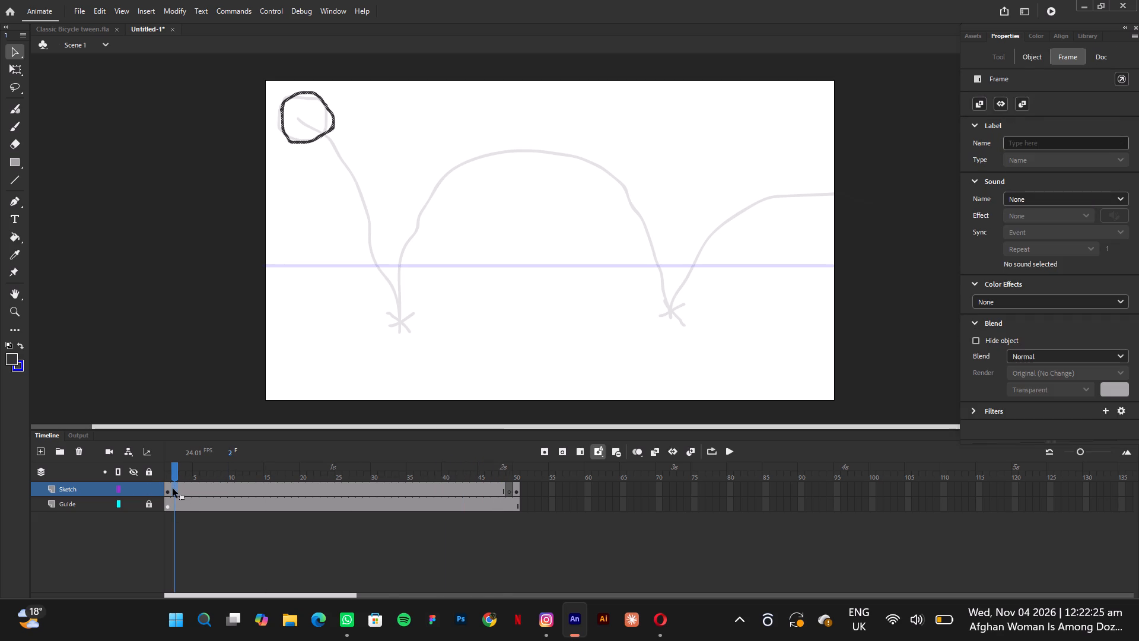
pyautogui.rightClick(173, 488)
pyautogui.click(261, 277)
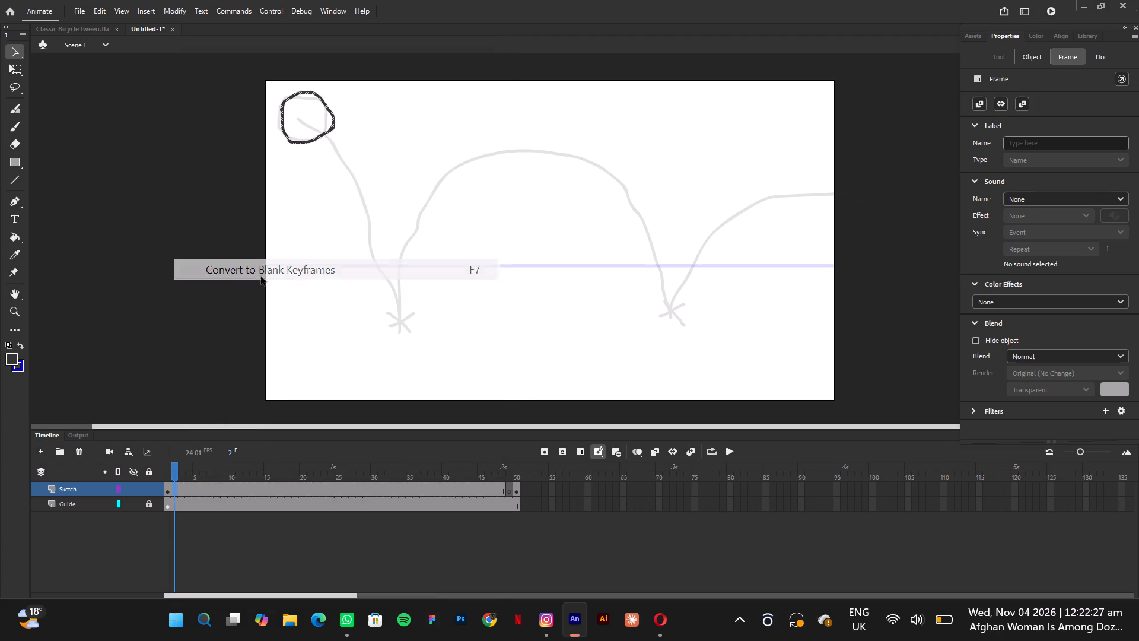
pyautogui.click(191, 482)
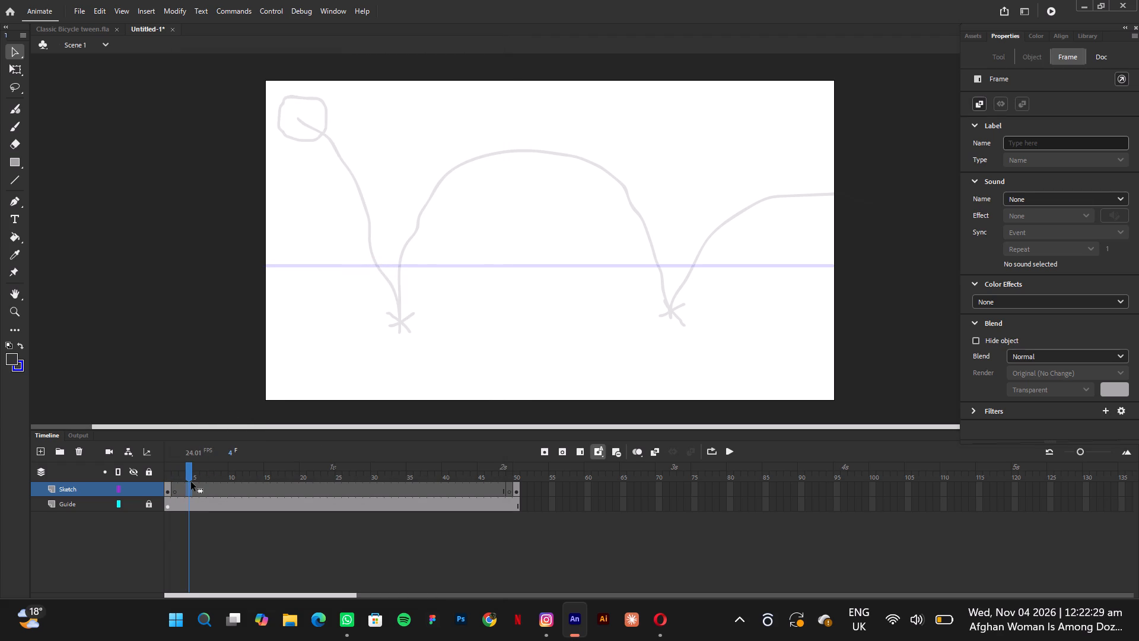
pyautogui.moveTo(185, 570); pyautogui.dragTo(185, 577)
pyautogui.click(237, 553)
# Move the empty frame at frame 3 of the Sketch layer to frame 48.
pyautogui.click(180, 485)
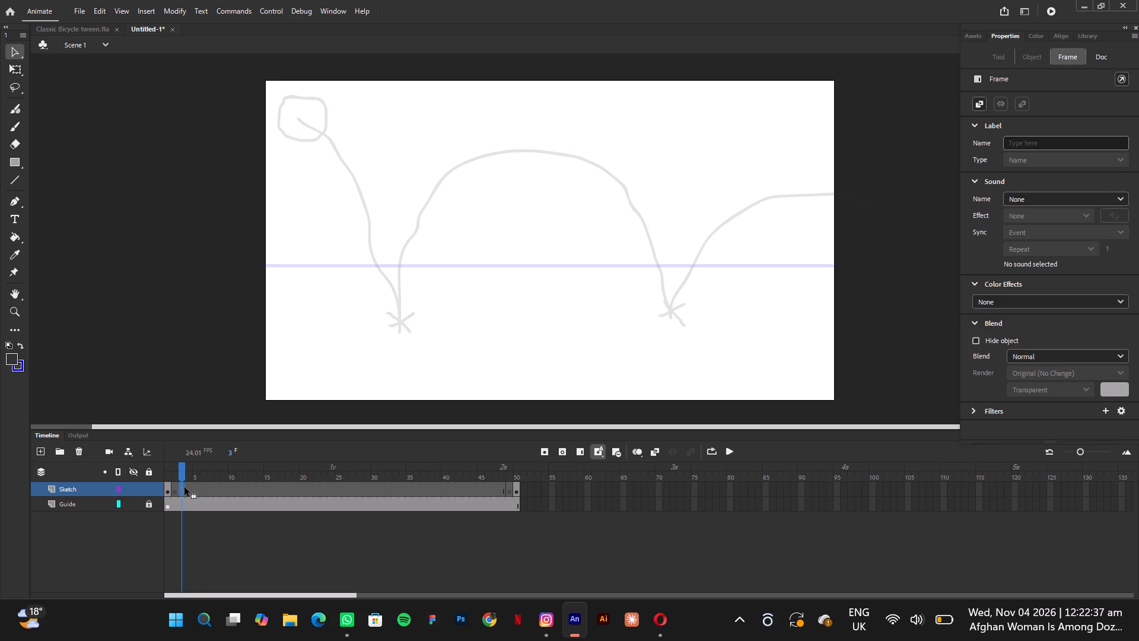
pyautogui.keyDown('shift'); pyautogui.moveTo(182, 472); pyautogui.dragTo(182, 484); pyautogui.keyUp('shift')
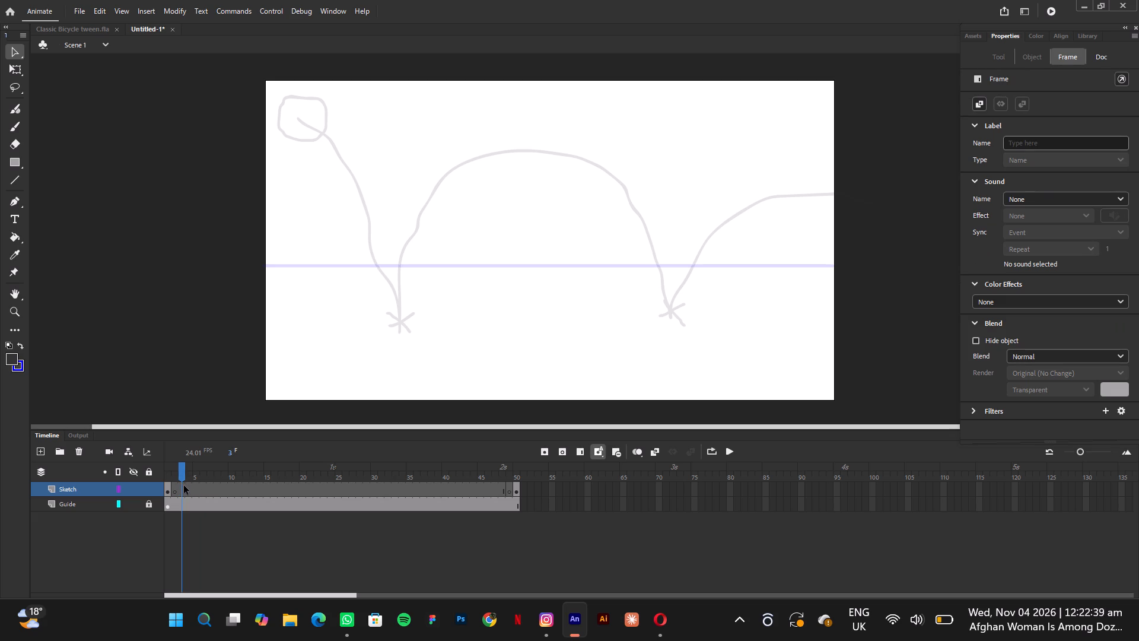
pyautogui.keyDown('shift'); pyautogui.click(184, 487); pyautogui.keyUp('shift')
pyautogui.keyDown('shift'); pyautogui.moveTo(182, 488); pyautogui.dragTo(371, 465); pyautogui.keyUp('shift')
pyautogui.keyDown('shift'); pyautogui.moveTo(371, 465); pyautogui.dragTo(499, 494); pyautogui.keyUp('shift')
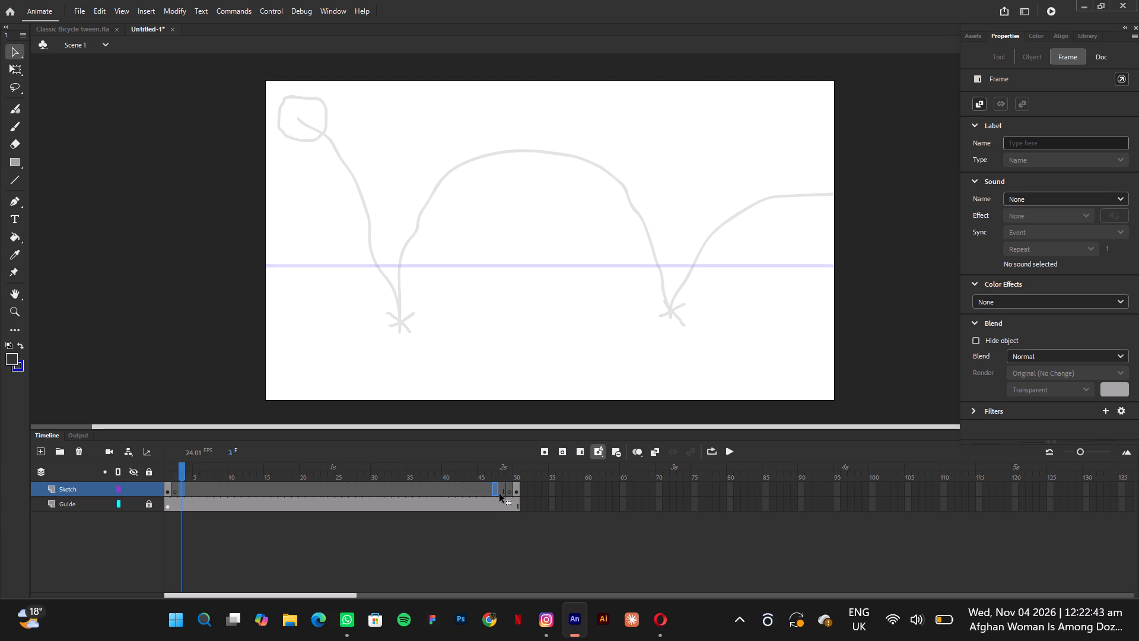
pyautogui.keyDown('shift'); pyautogui.moveTo(499, 494); pyautogui.dragTo(501, 494); pyautogui.keyUp('shift')
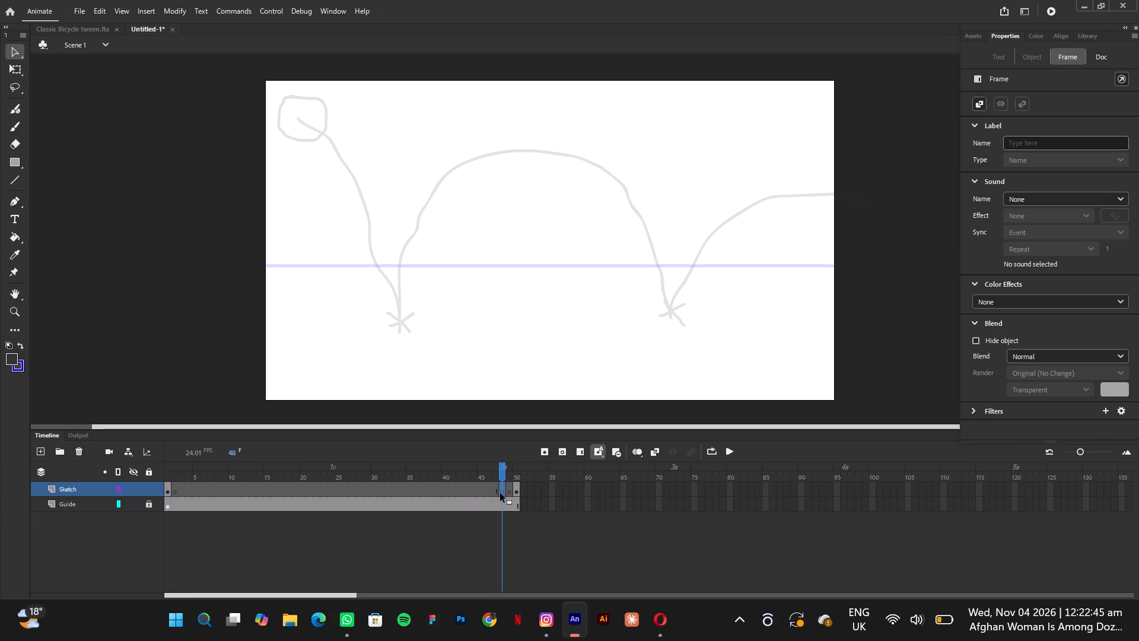
# Move the empty frame at frame 3 of the Sketch layer to frame 7.
pyautogui.click(174, 489)
pyautogui.click(182, 490)
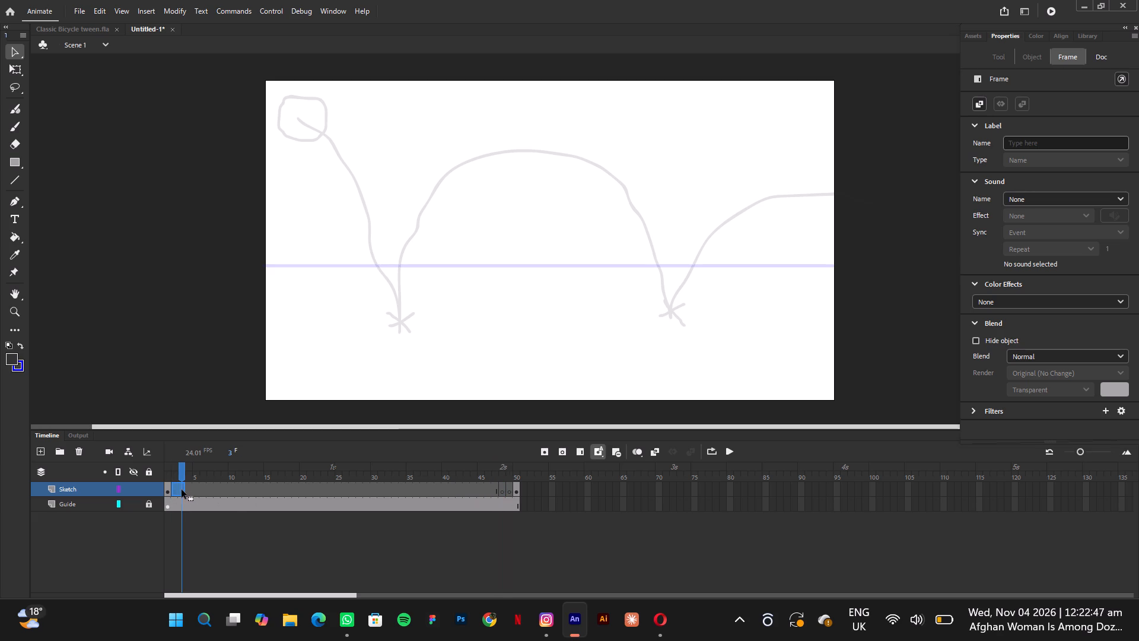
pyautogui.click(177, 490)
pyautogui.click(177, 490)
pyautogui.click(177, 490)
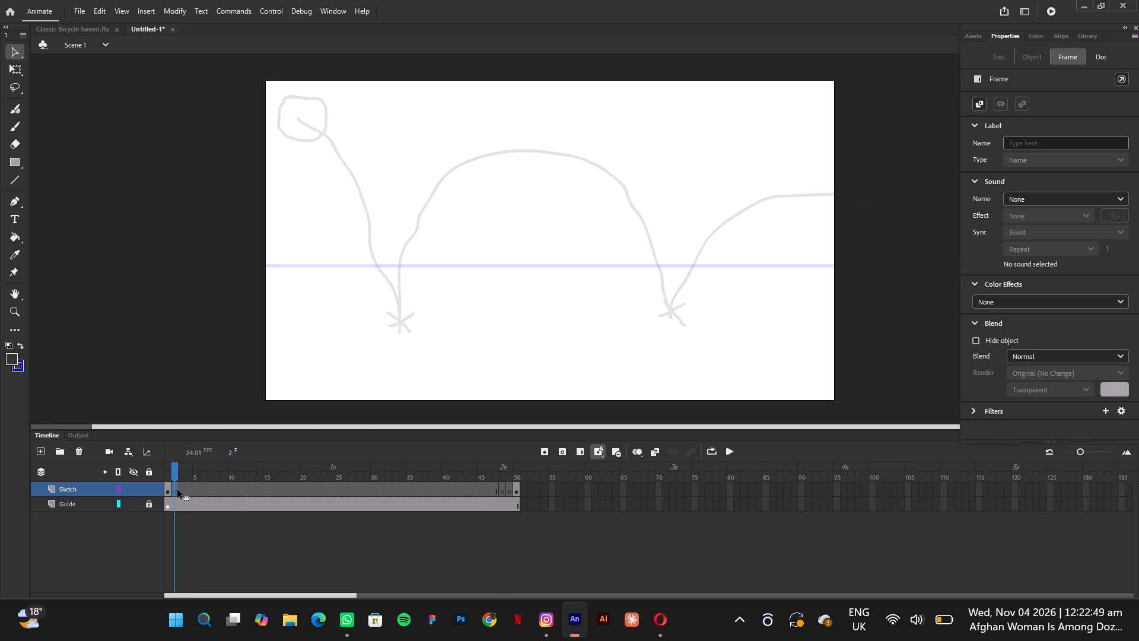
pyautogui.click(177, 491)
pyautogui.click(180, 492)
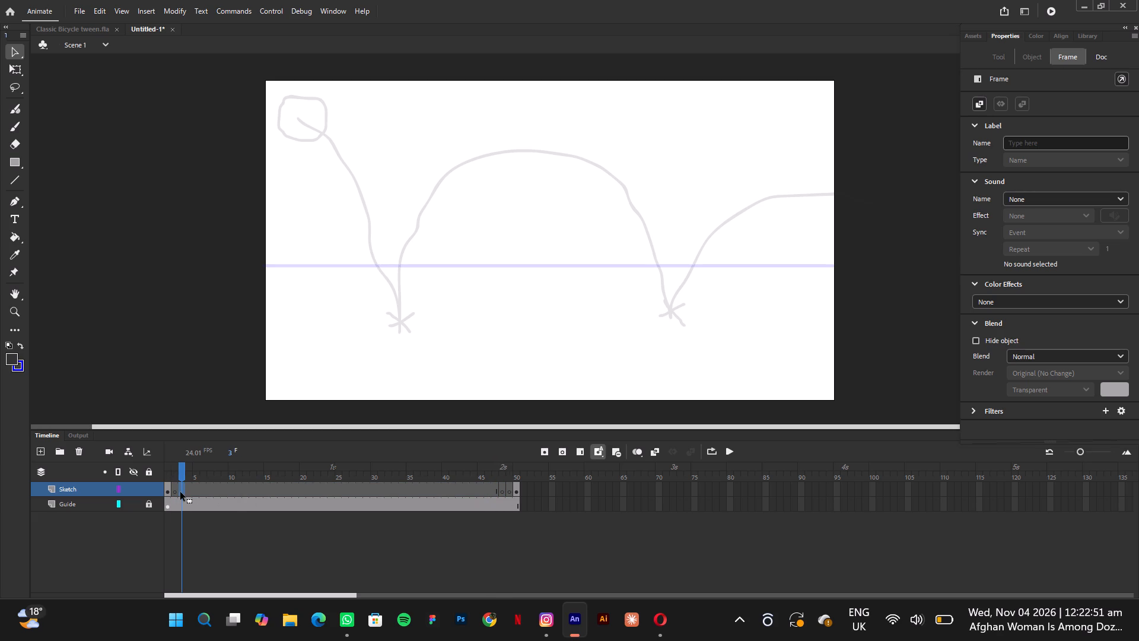
pyautogui.keyDown('shift'); pyautogui.moveTo(180, 492); pyautogui.dragTo(202, 490); pyautogui.keyUp('shift')
pyautogui.keyDown('shift'); pyautogui.moveTo(202, 490); pyautogui.dragTo(213, 490); pyautogui.keyUp('shift')
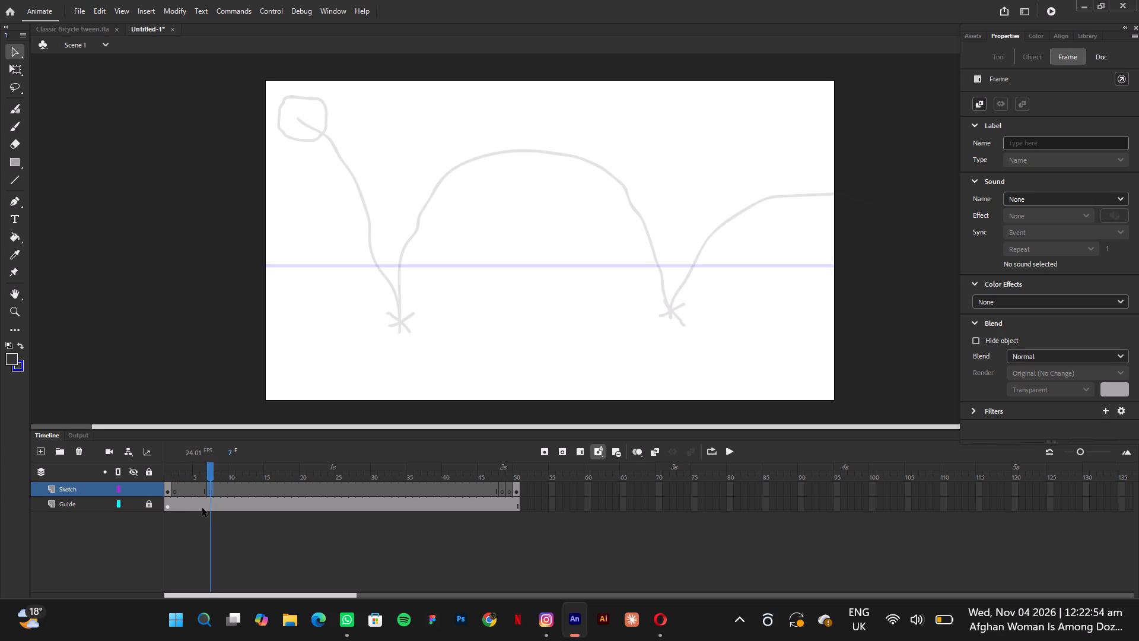
# Convert frames 4 and 3 of the Sketch layer to blank keyframes.
pyautogui.click(189, 488)
pyautogui.rightClick(190, 488)
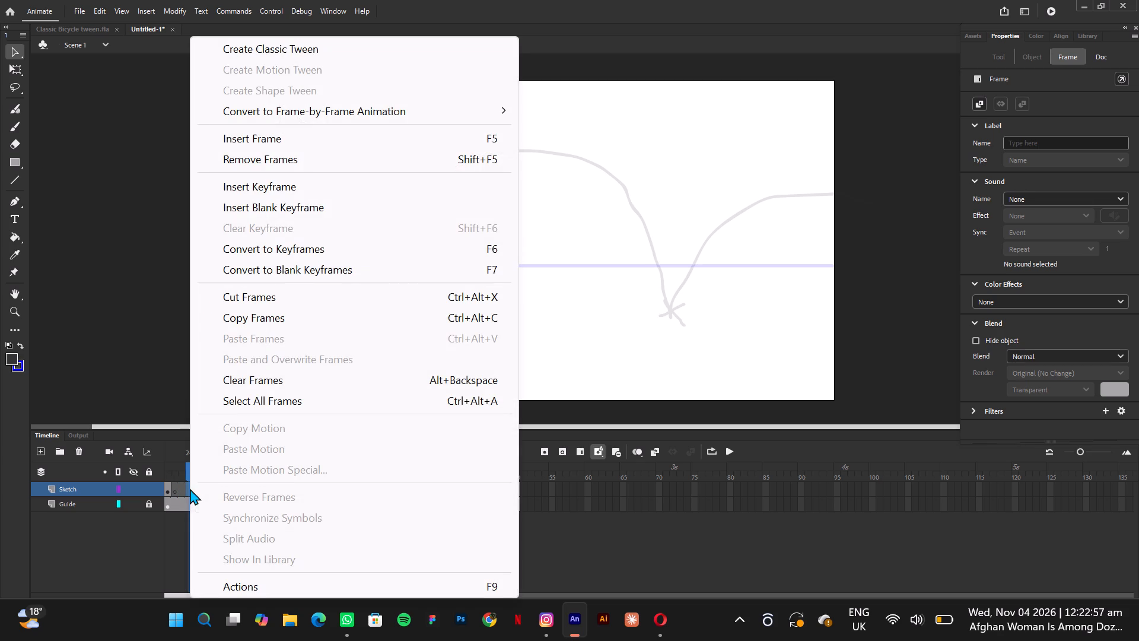
pyautogui.click(275, 268)
pyautogui.click(222, 525)
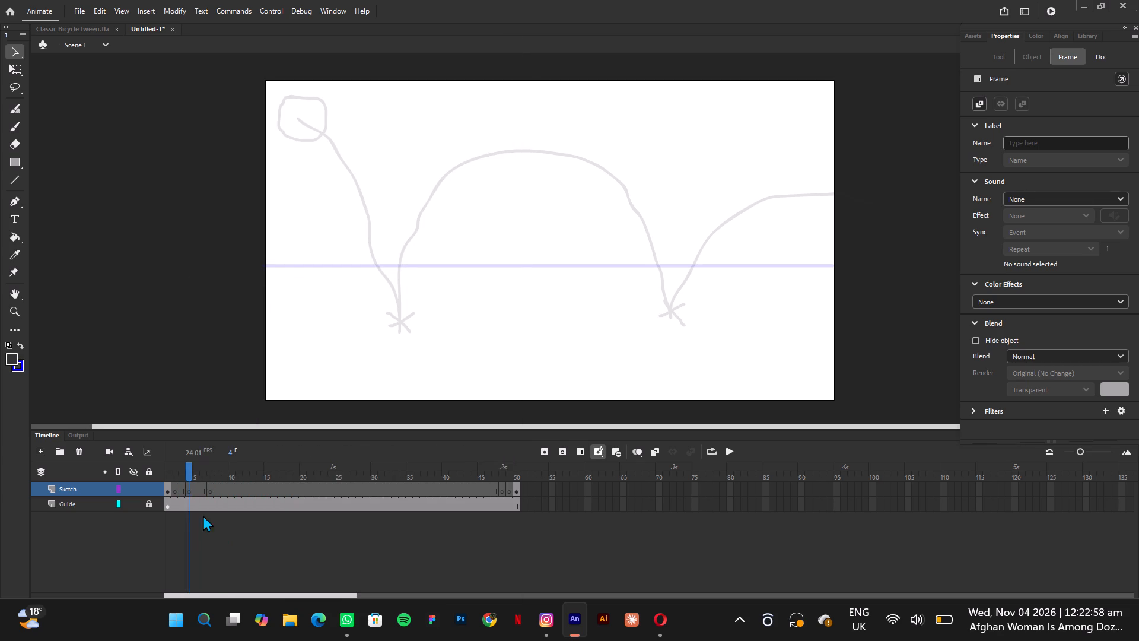
pyautogui.click(182, 490)
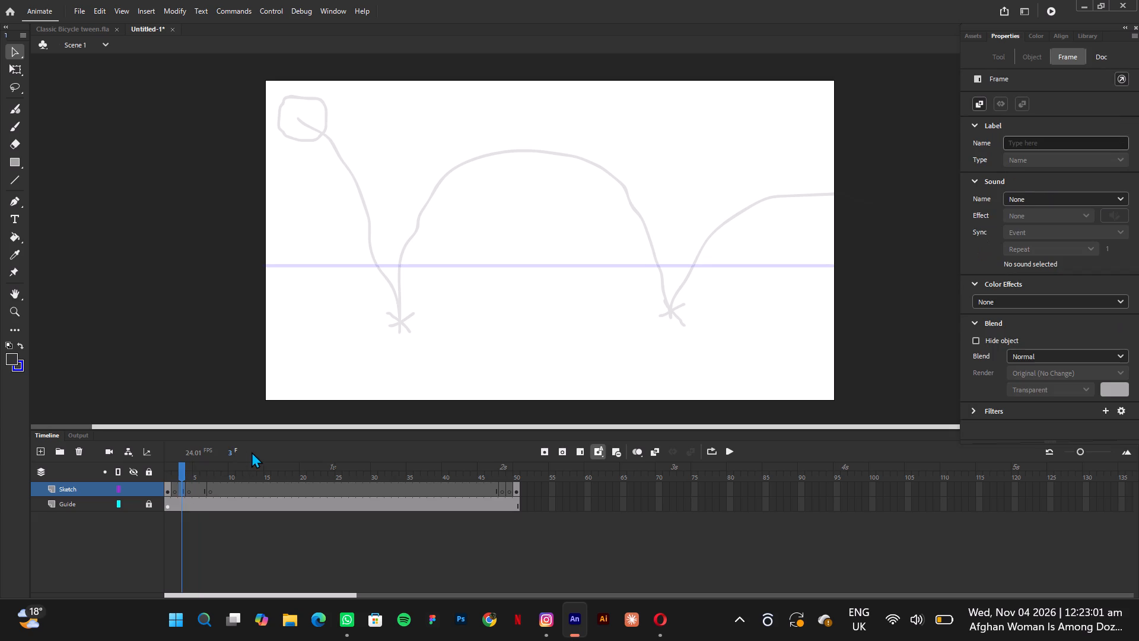
pyautogui.rightClick(183, 482)
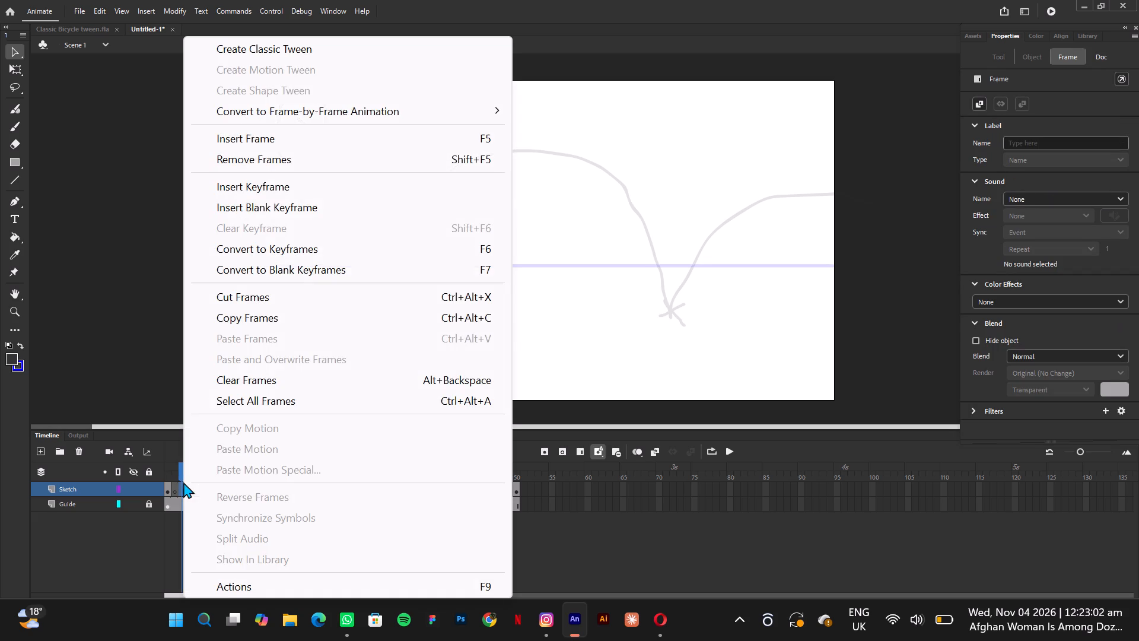
pyautogui.click(272, 278)
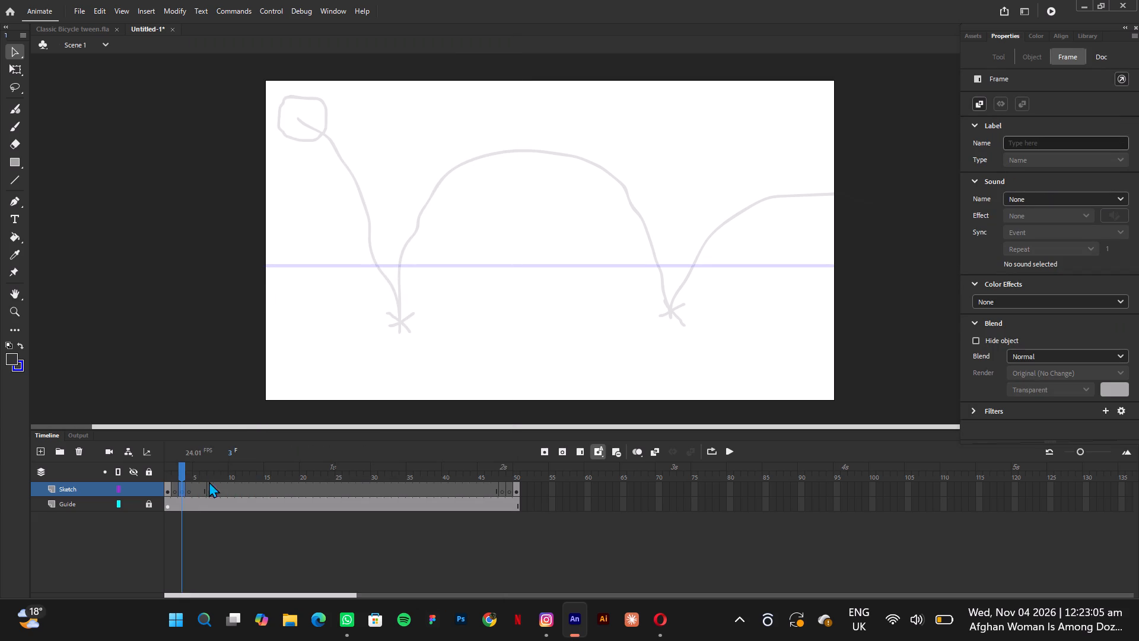
# Convert frames 5 and 6 of the Sketch layer to blank keyframes.
pyautogui.click(192, 493)
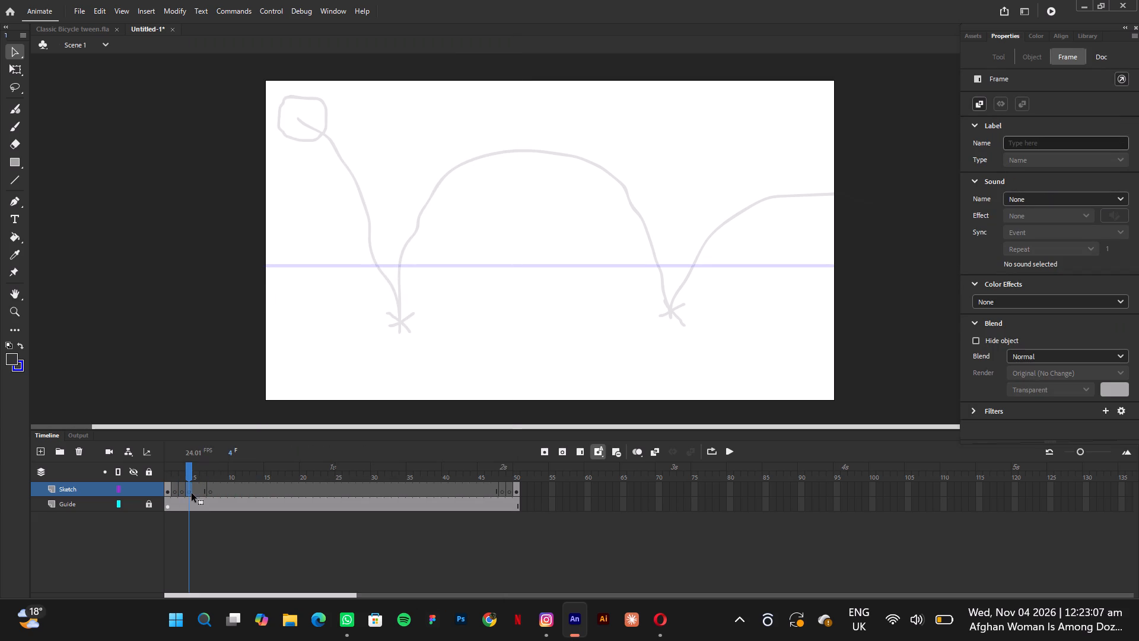
pyautogui.doubleClick(195, 489)
pyautogui.rightClick(195, 489)
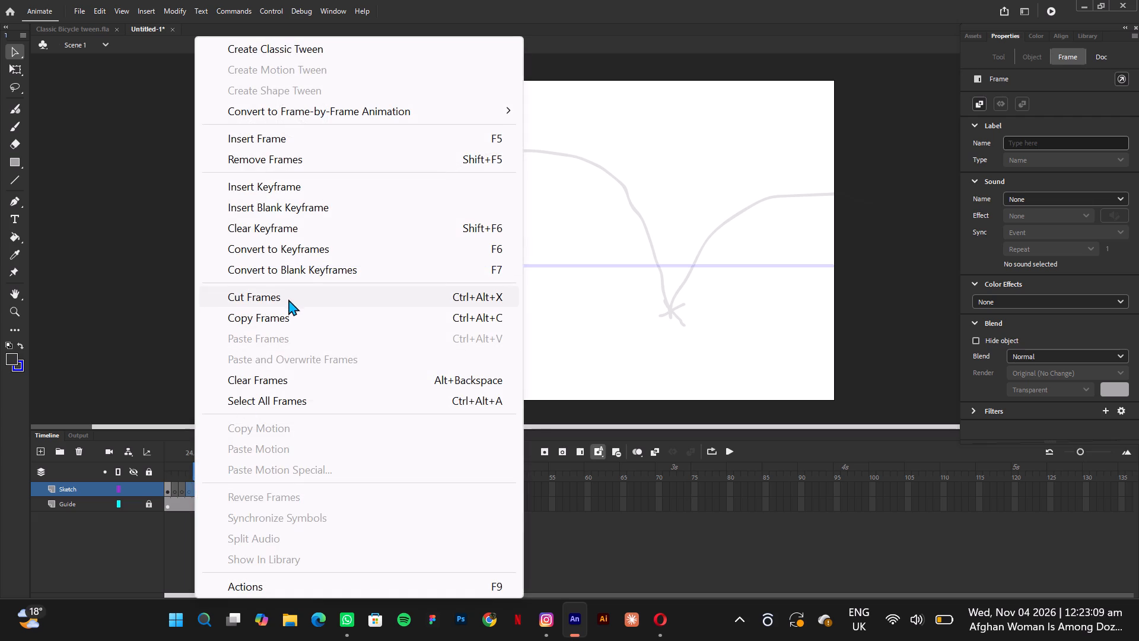
pyautogui.click(295, 268)
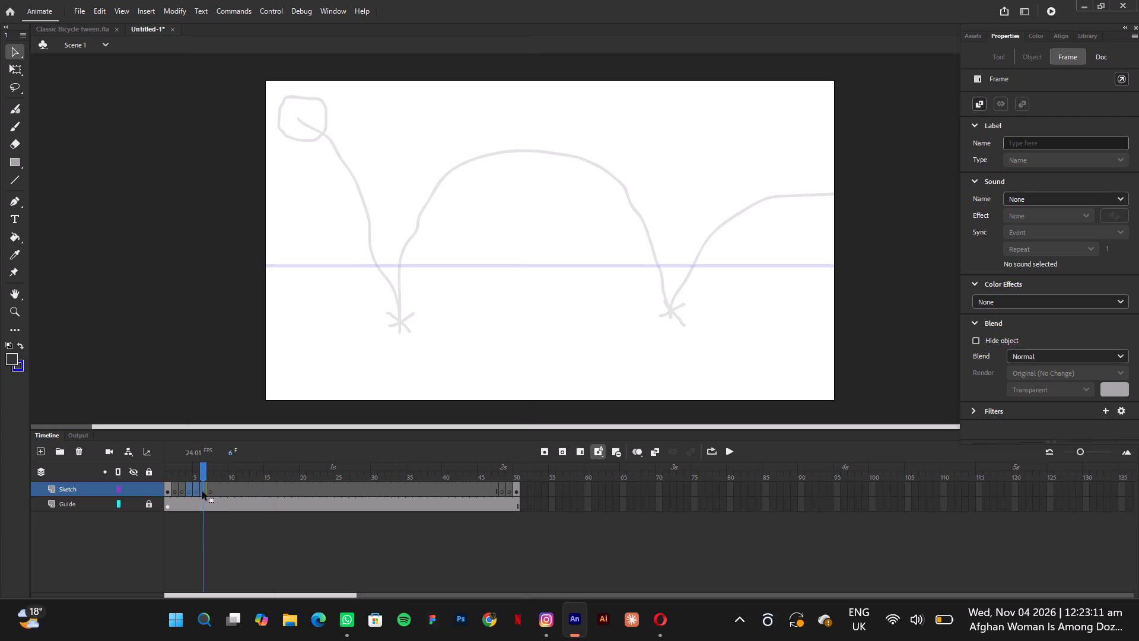
pyautogui.click(202, 491)
pyautogui.rightClick(202, 491)
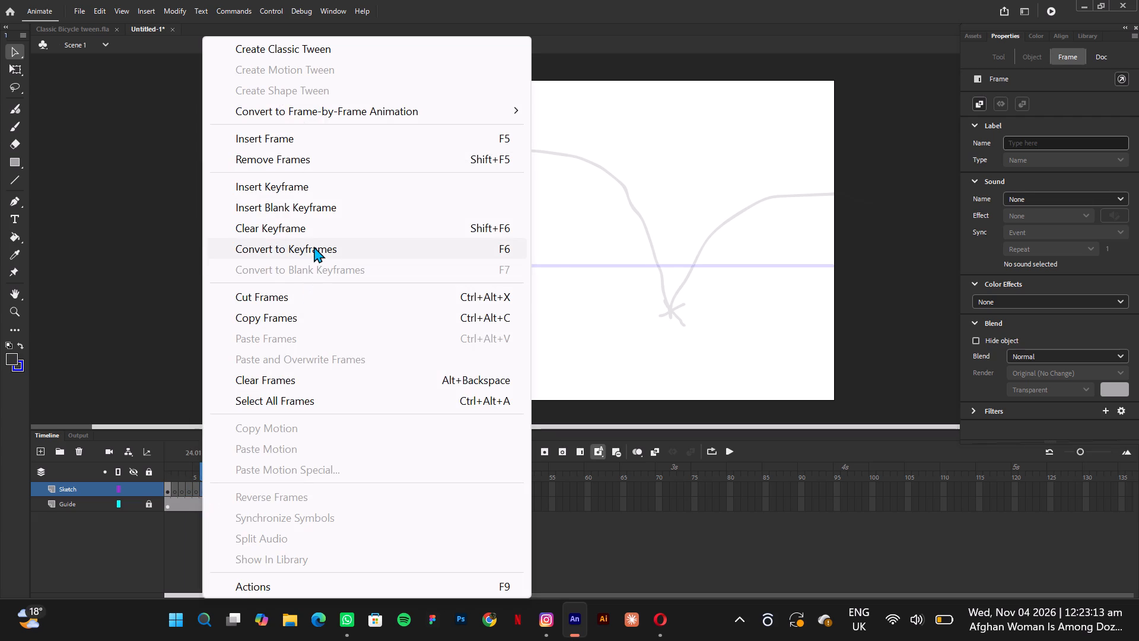
pyautogui.click(173, 551)
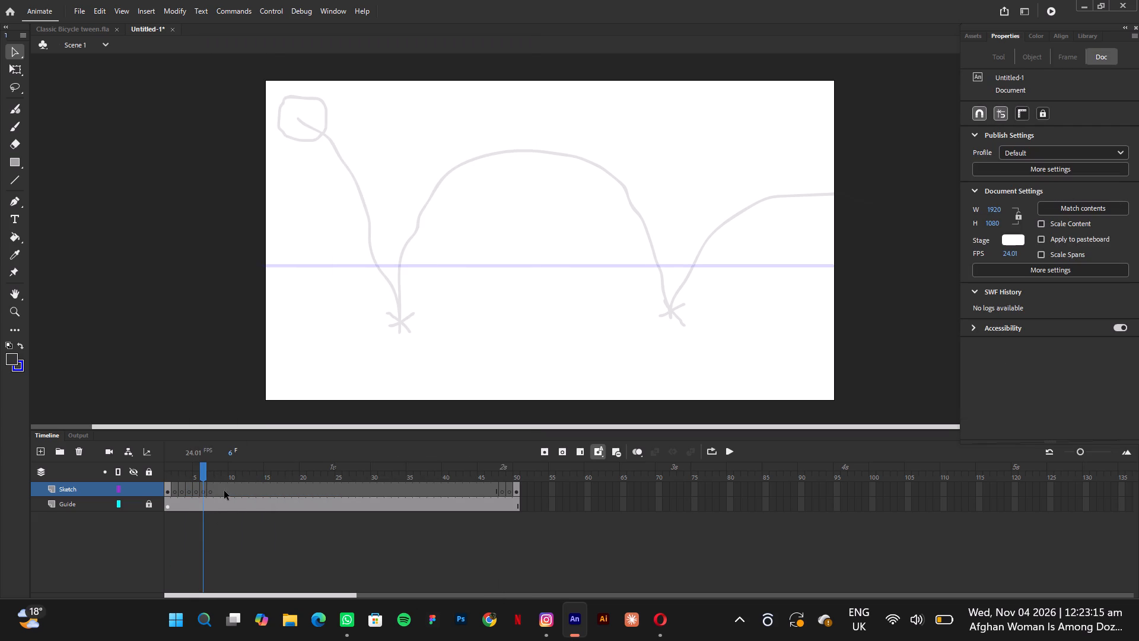
pyautogui.click(219, 566)
# Convert frames 8 and 9 of the Sketch layer to blank keyframes.
pyautogui.click(217, 486)
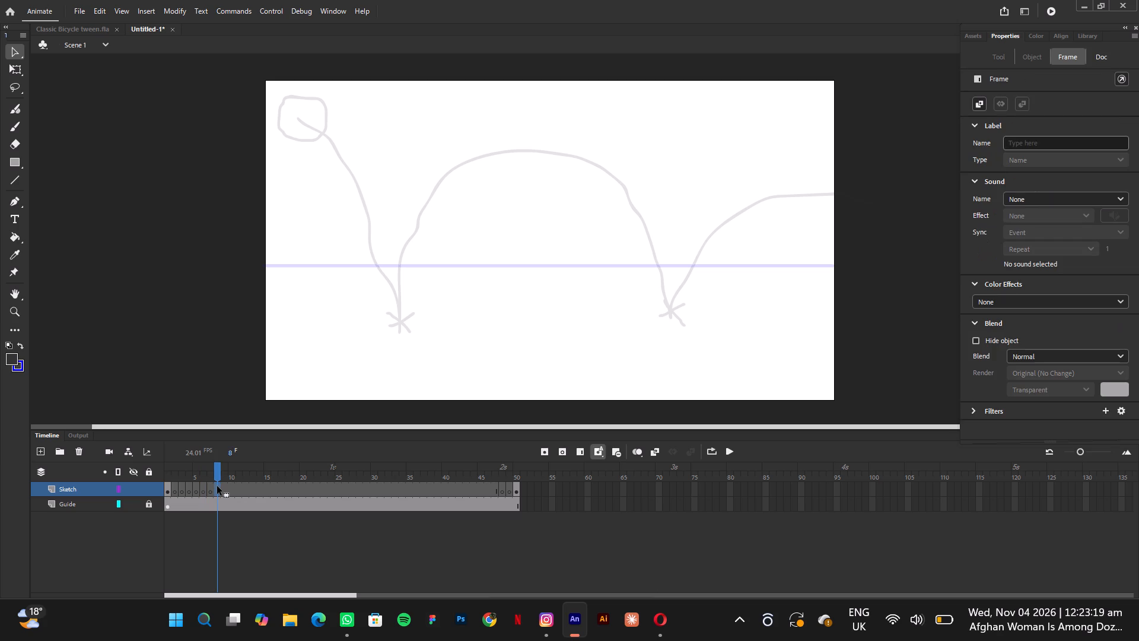
pyautogui.click(221, 494)
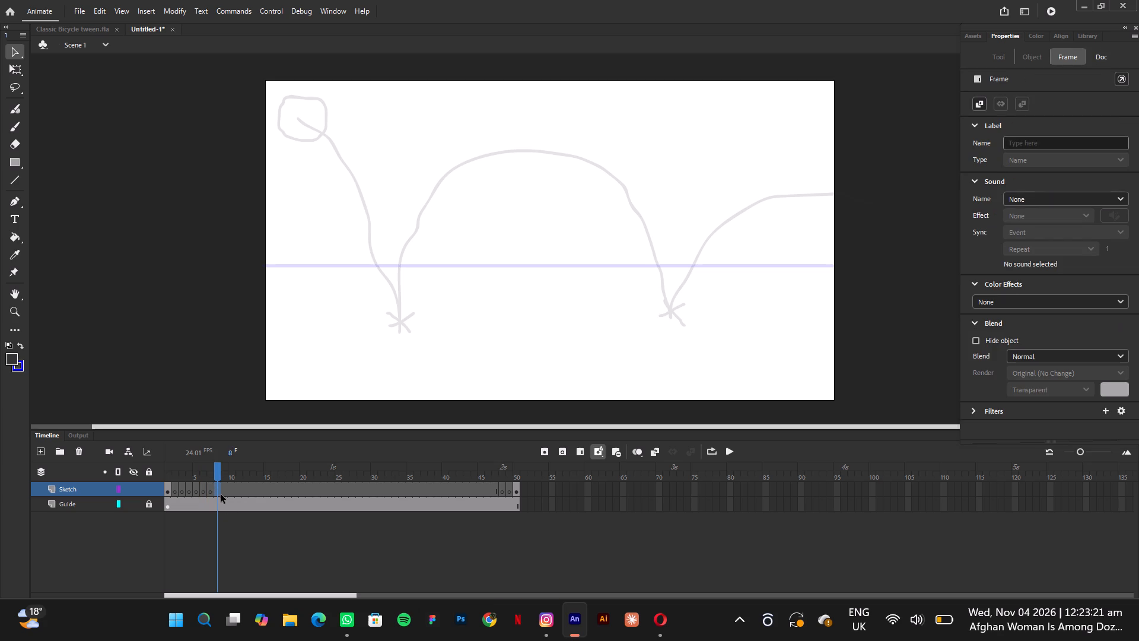
pyautogui.click(223, 489)
pyautogui.click(220, 493)
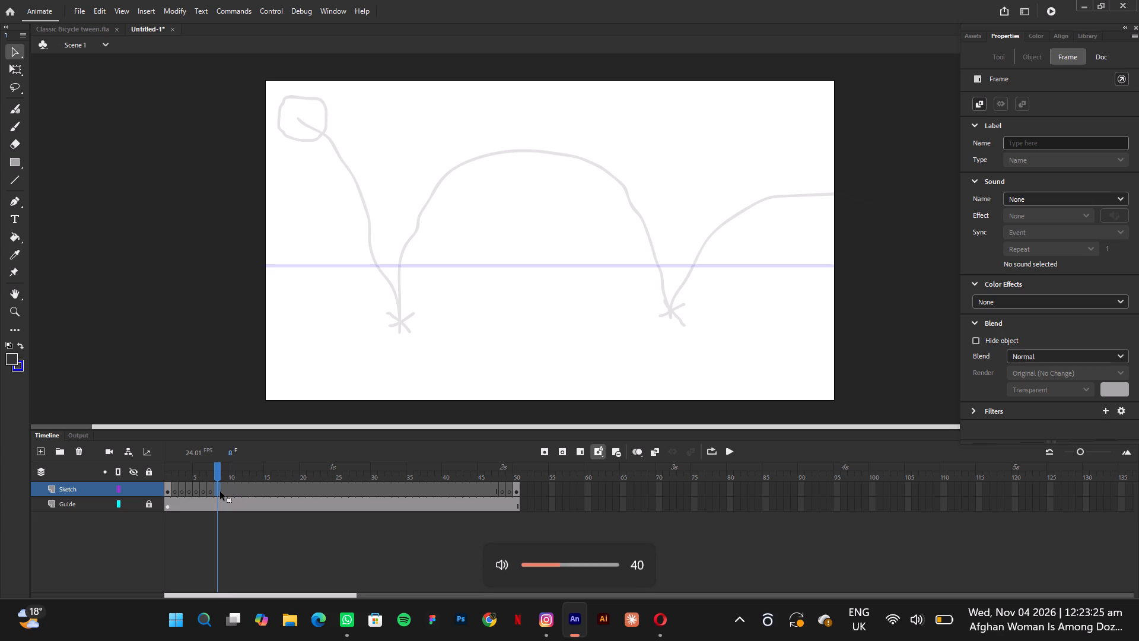
pyautogui.click(262, 570)
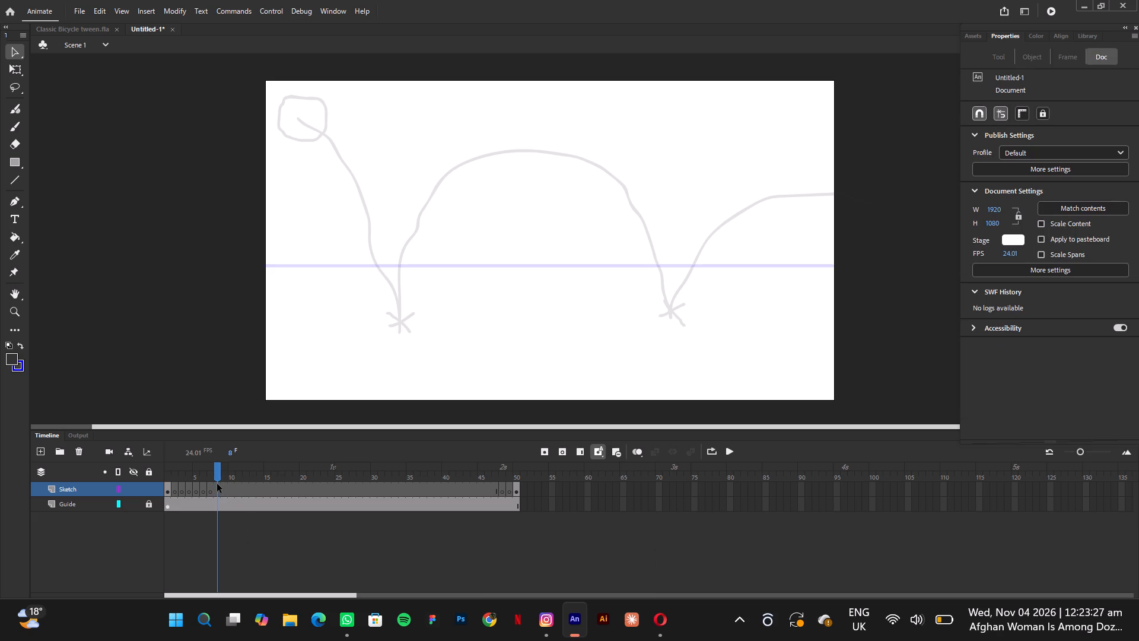
pyautogui.click(217, 485)
pyautogui.rightClick(217, 485)
pyautogui.click(316, 267)
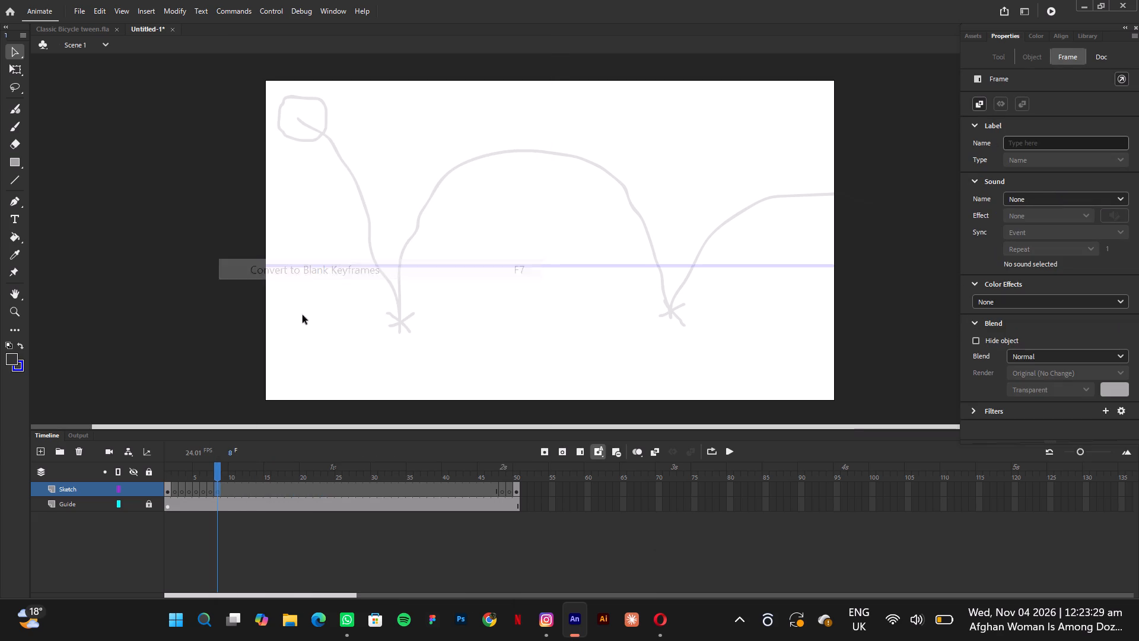
pyautogui.click(223, 494)
pyautogui.rightClick(223, 494)
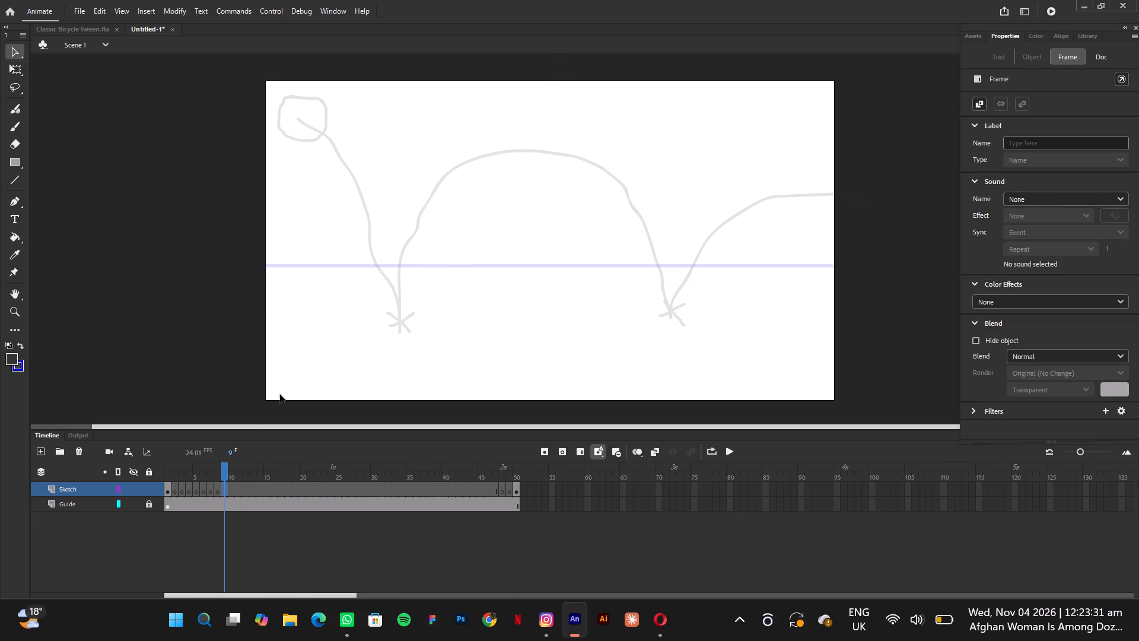
pyautogui.click(225, 494)
pyautogui.rightClick(225, 494)
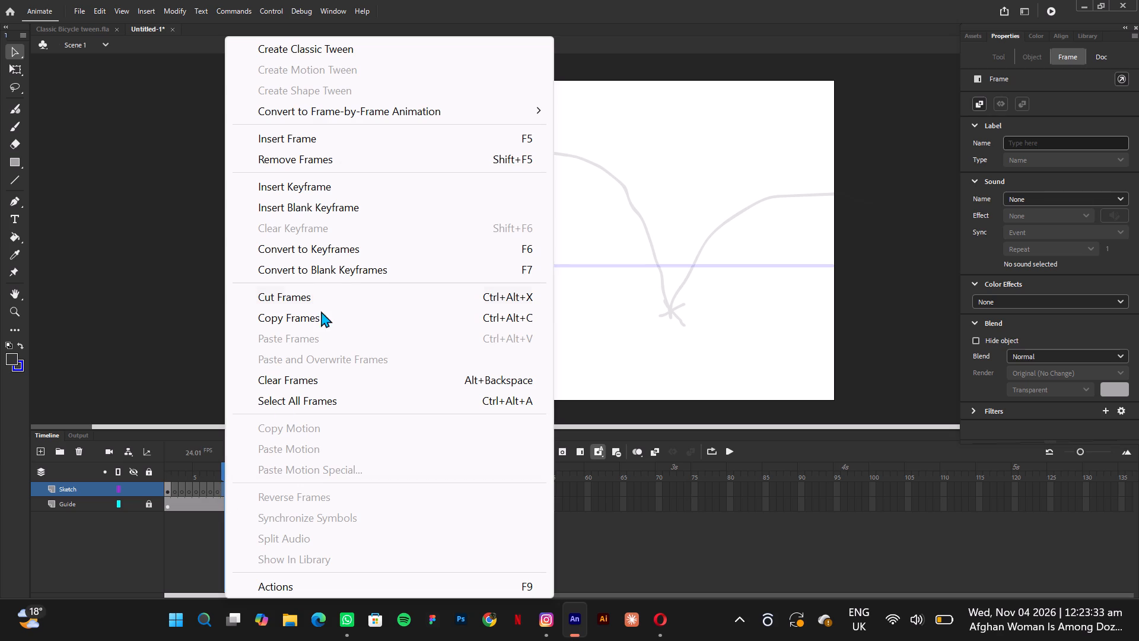
pyautogui.click(343, 268)
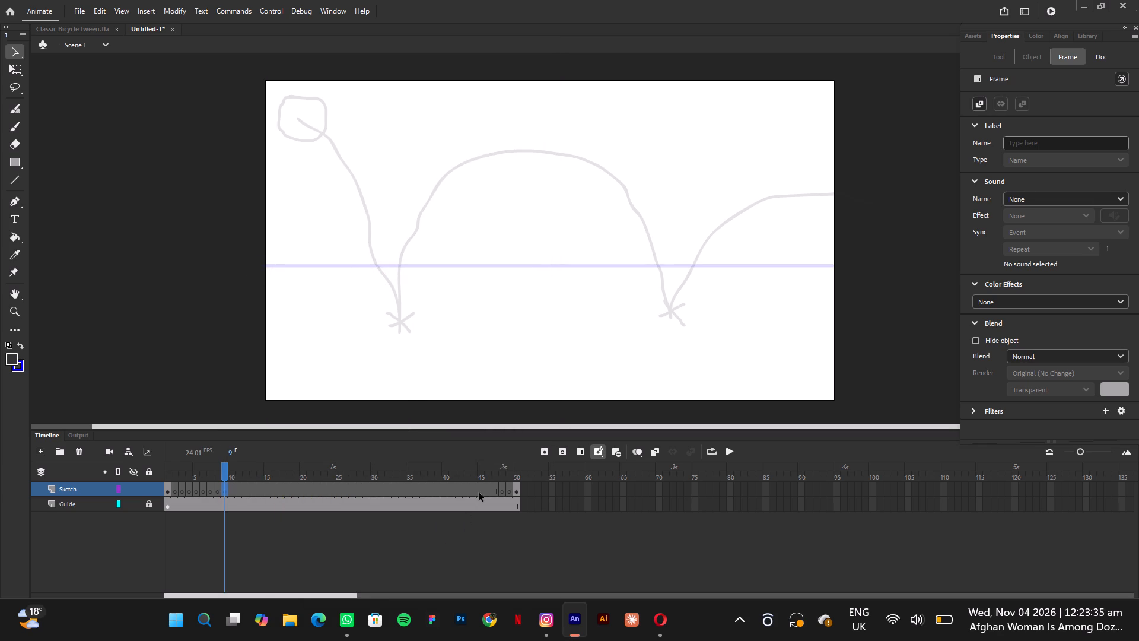
# Move the empty frame at frame 47 of the Sketch layer to frame 44.
pyautogui.click(497, 495)
pyautogui.moveTo(497, 495); pyautogui.dragTo(484, 495)
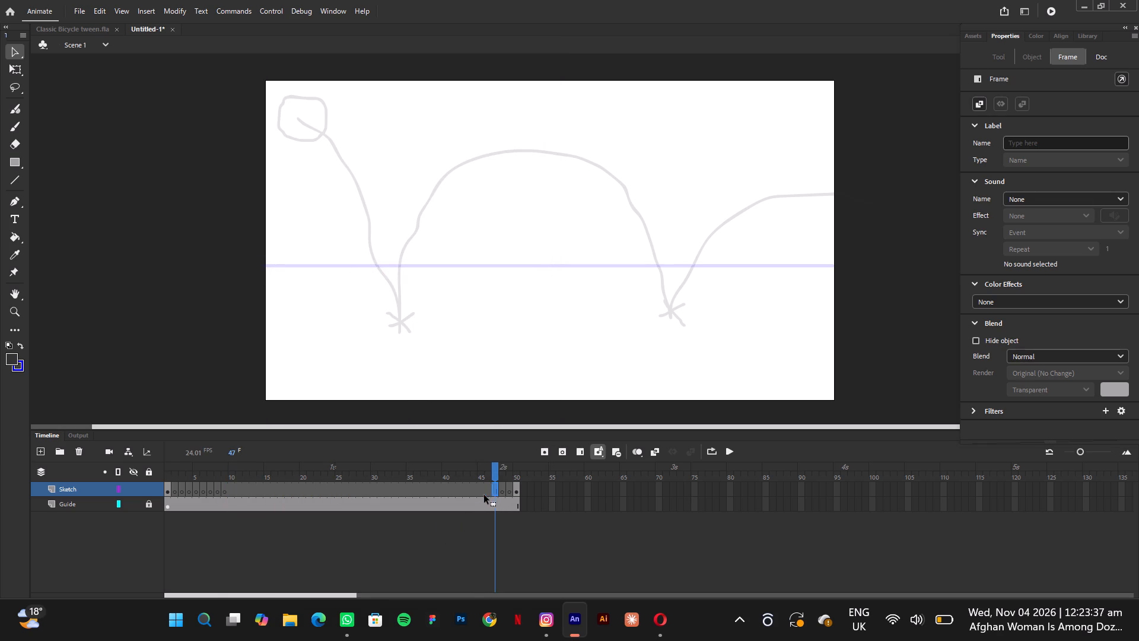
pyautogui.moveTo(484, 495); pyautogui.dragTo(476, 495)
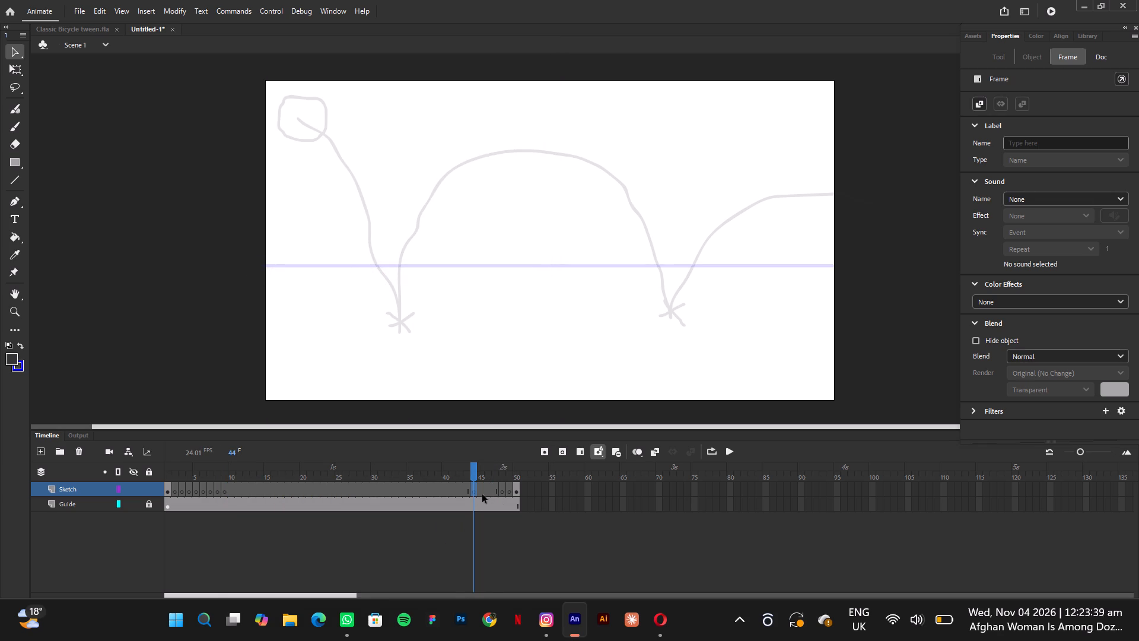
# Convert frames 45, 46 and 47 of the Sketch layer to blank keyframes.
pyautogui.click(481, 493)
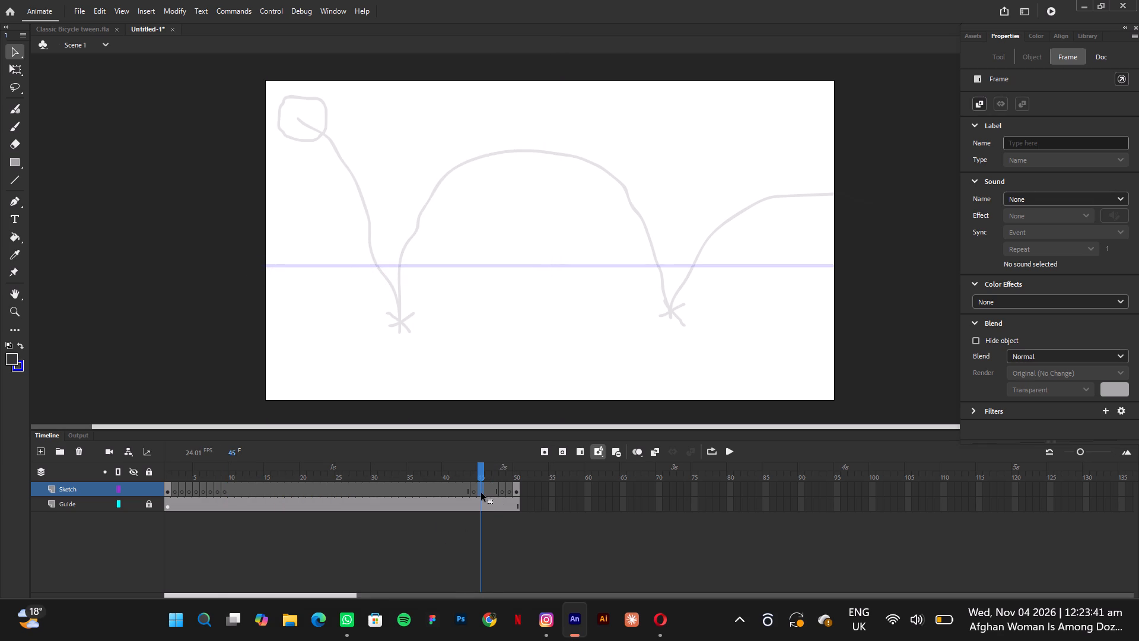
pyautogui.rightClick(481, 493)
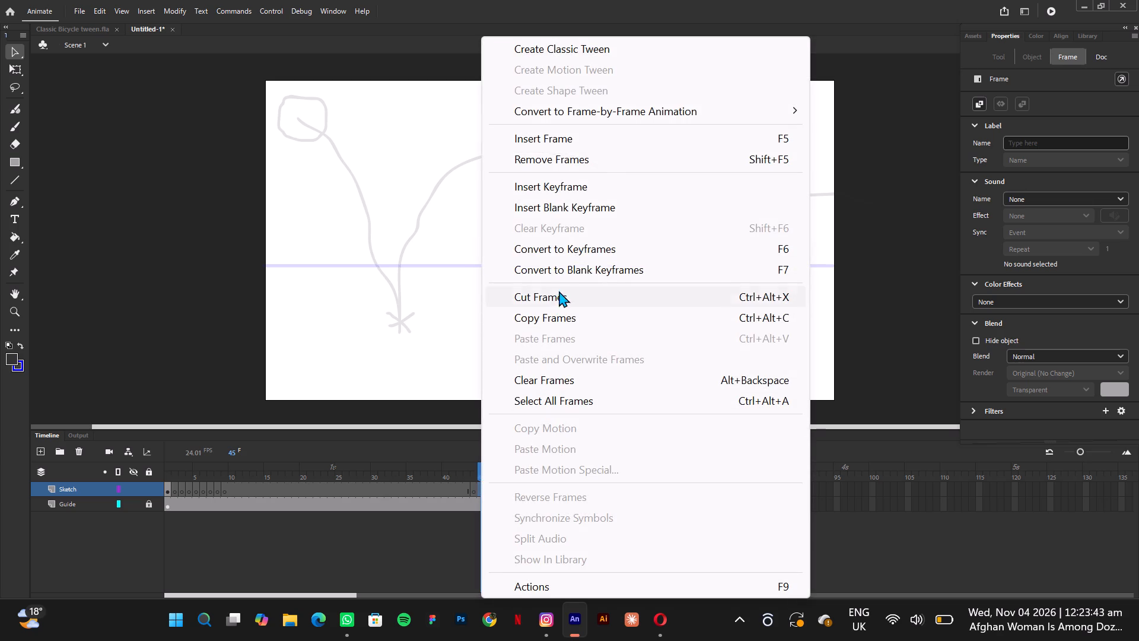
pyautogui.click(563, 272)
pyautogui.click(490, 491)
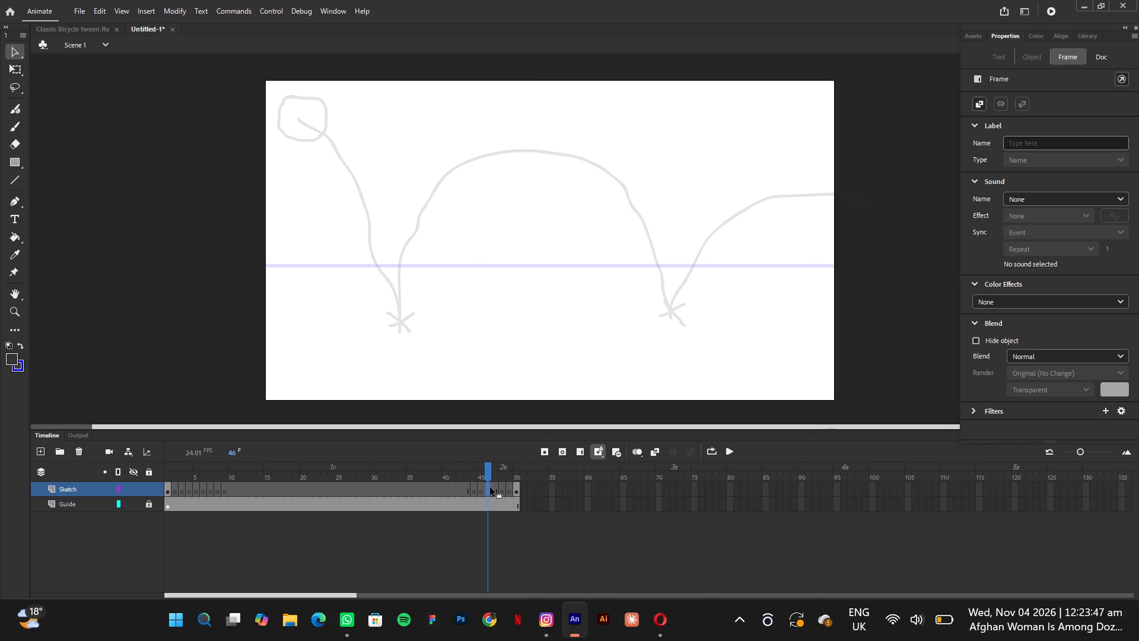
pyautogui.rightClick(490, 487)
pyautogui.click(574, 270)
pyautogui.click(494, 497)
pyautogui.rightClick(496, 494)
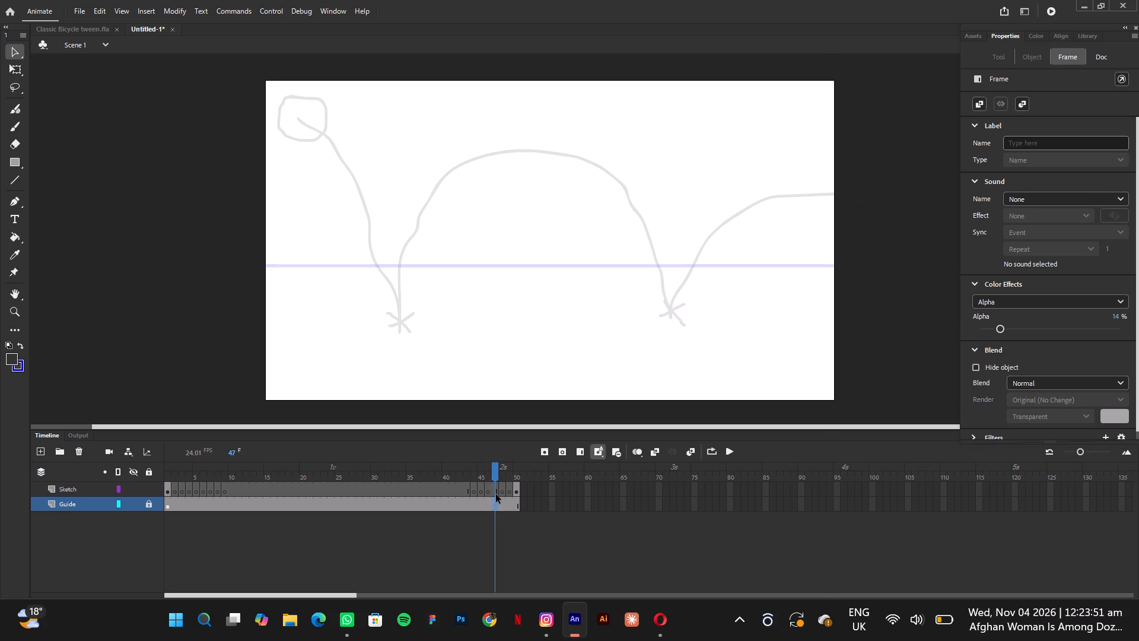
pyautogui.click(562, 272)
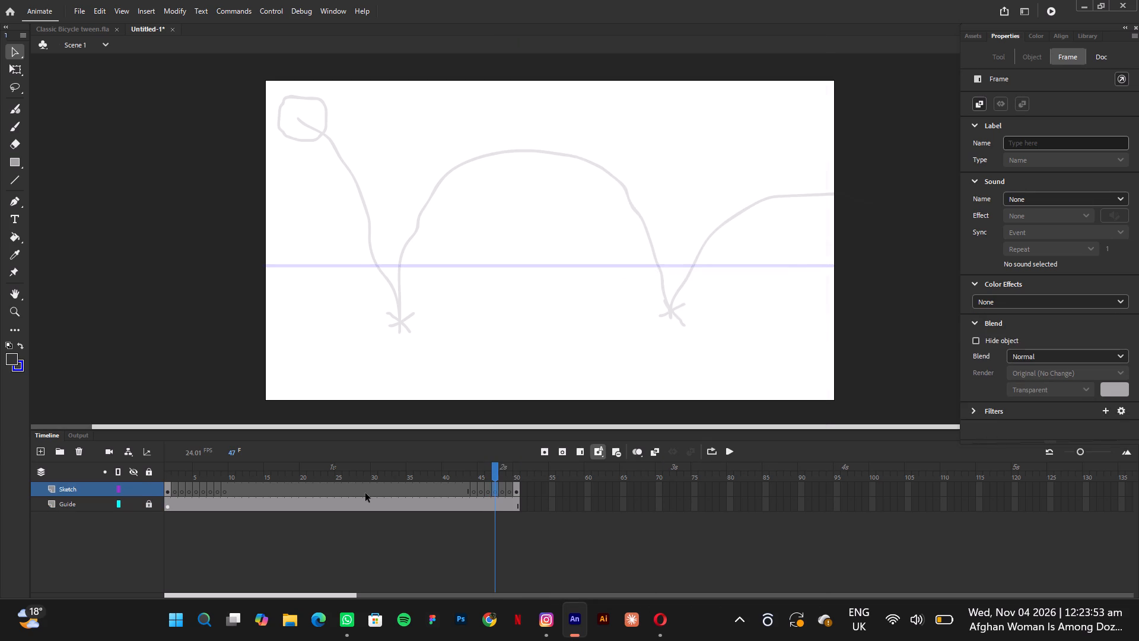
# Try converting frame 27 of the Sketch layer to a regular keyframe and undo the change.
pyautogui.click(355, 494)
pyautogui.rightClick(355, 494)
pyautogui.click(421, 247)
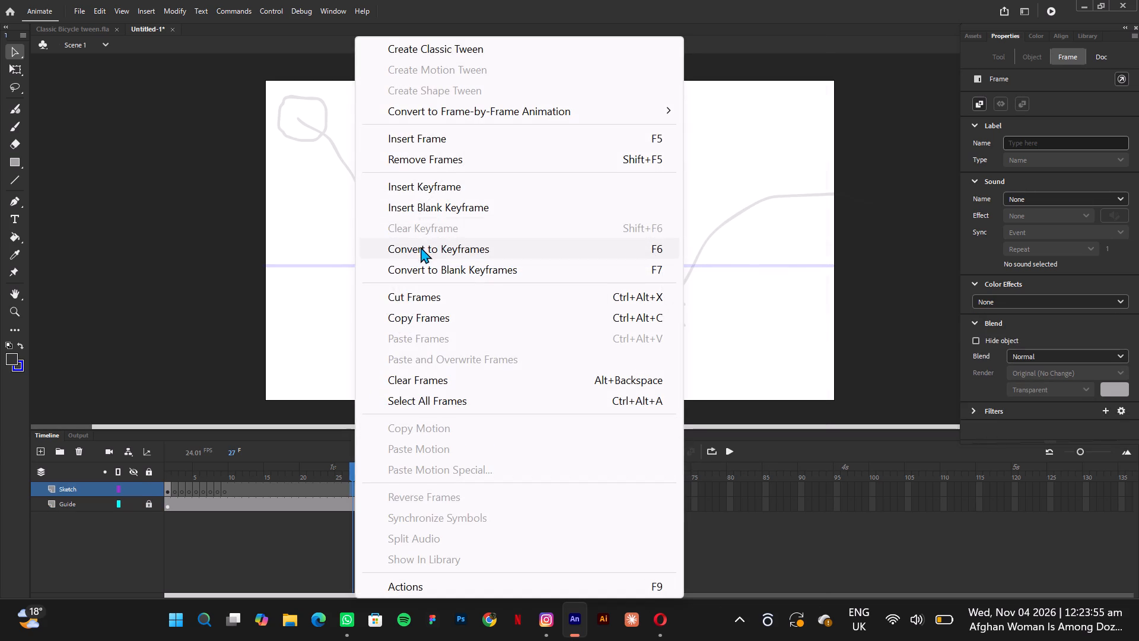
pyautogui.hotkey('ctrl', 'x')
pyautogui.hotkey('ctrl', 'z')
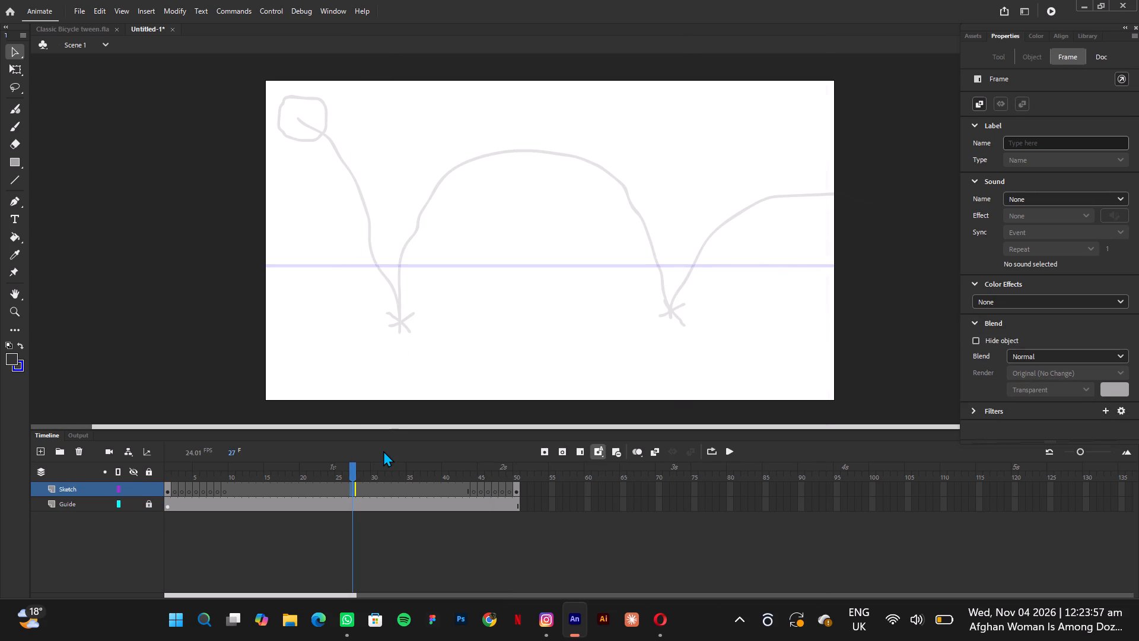
# Convert frames 27, 29 and 30 of the Sketch layer to blank keyframes.
pyautogui.click(352, 494)
pyautogui.rightClick(352, 494)
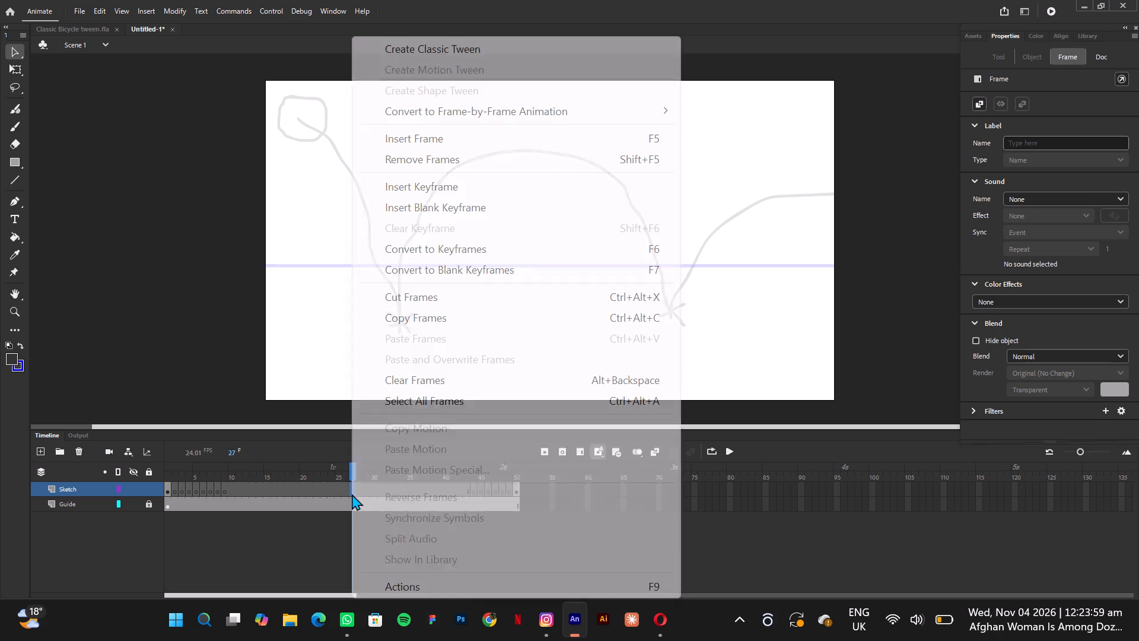
pyautogui.click(441, 271)
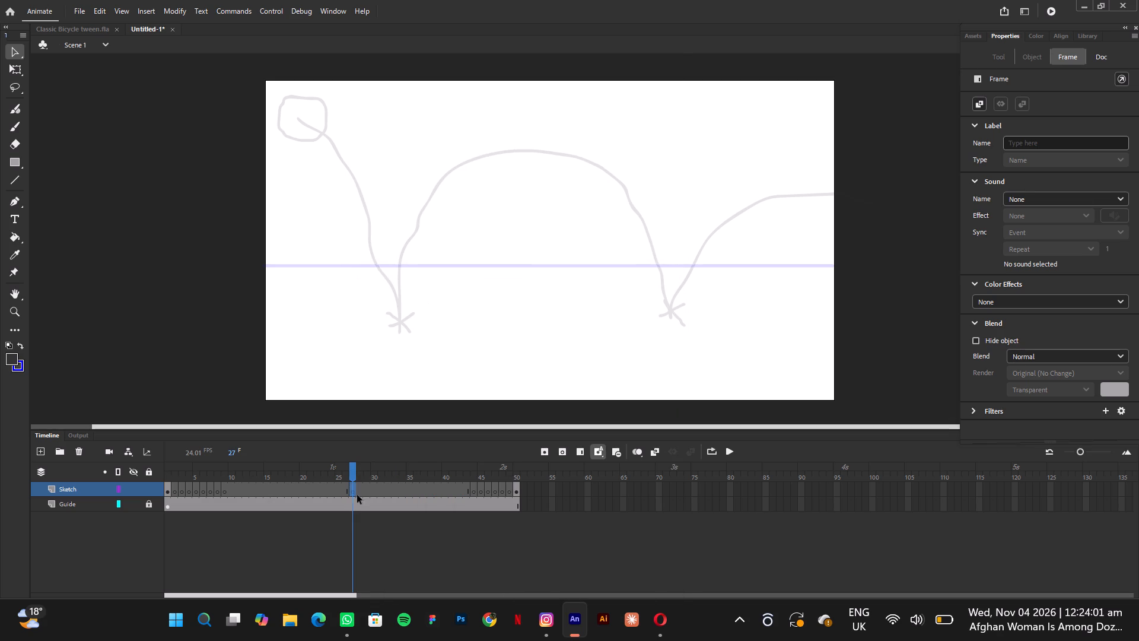
pyautogui.click(362, 491)
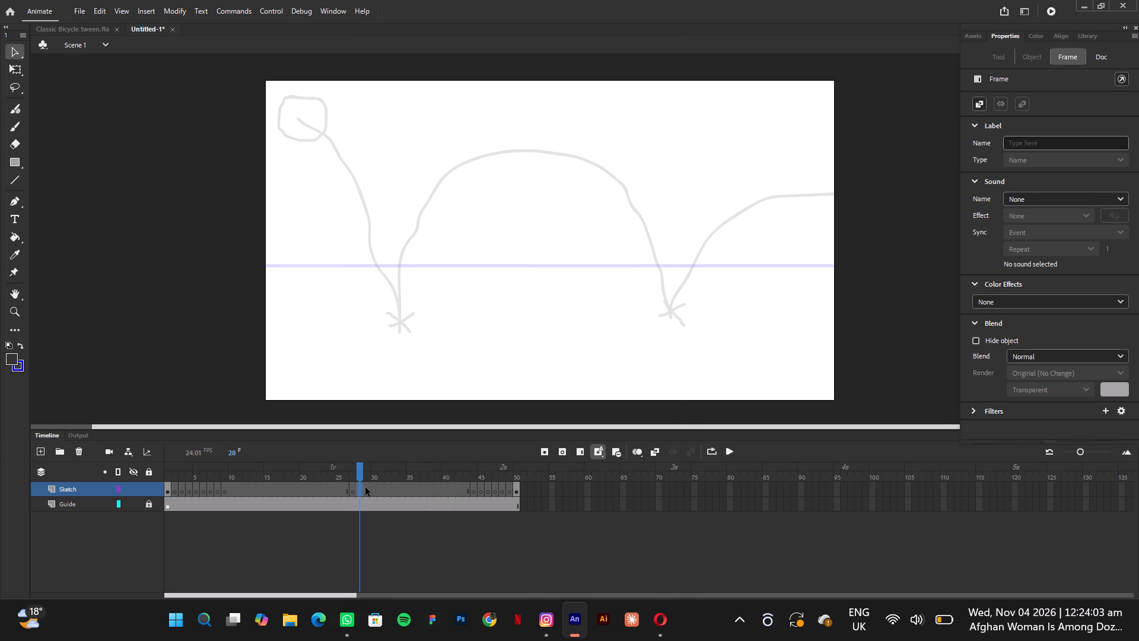
pyautogui.rightClick(364, 490)
pyautogui.click(436, 277)
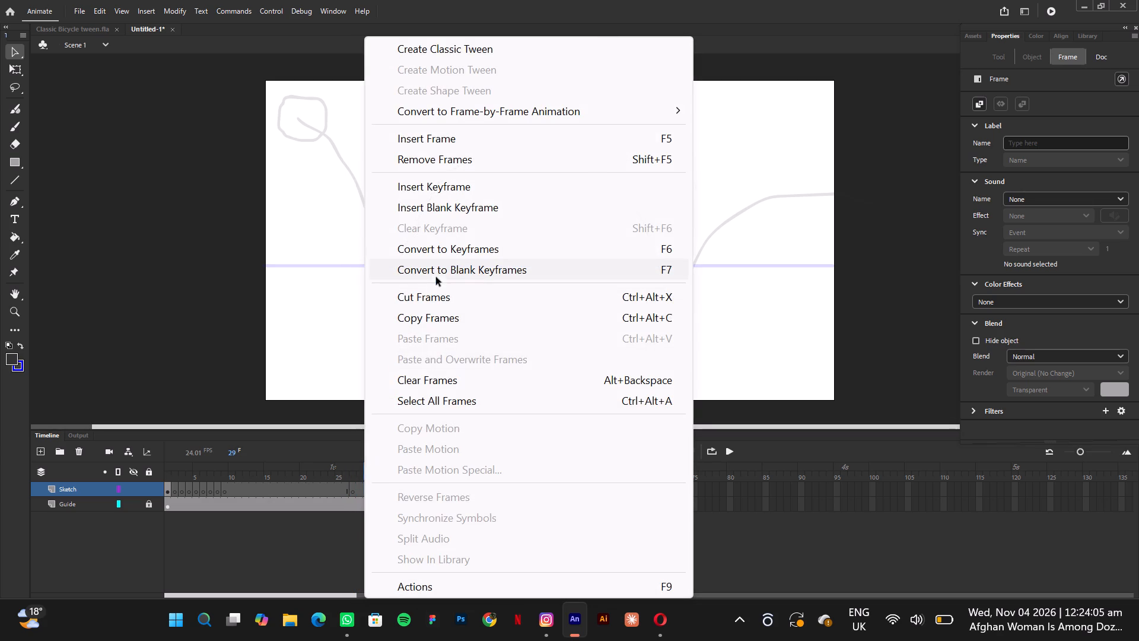
pyautogui.click(375, 492)
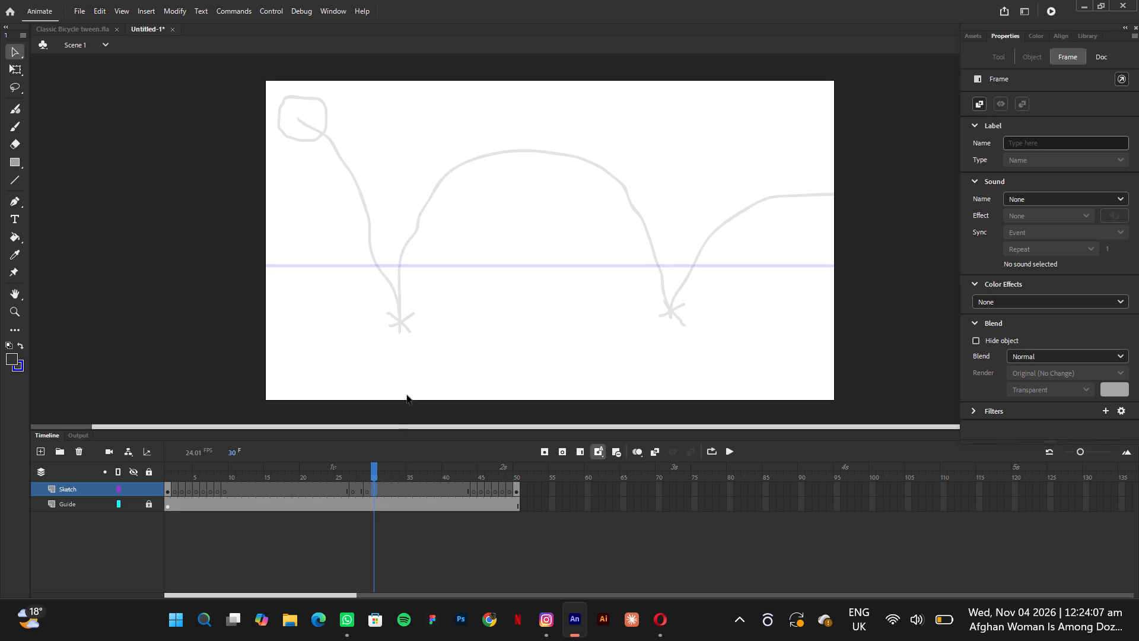
pyautogui.rightClick(377, 490)
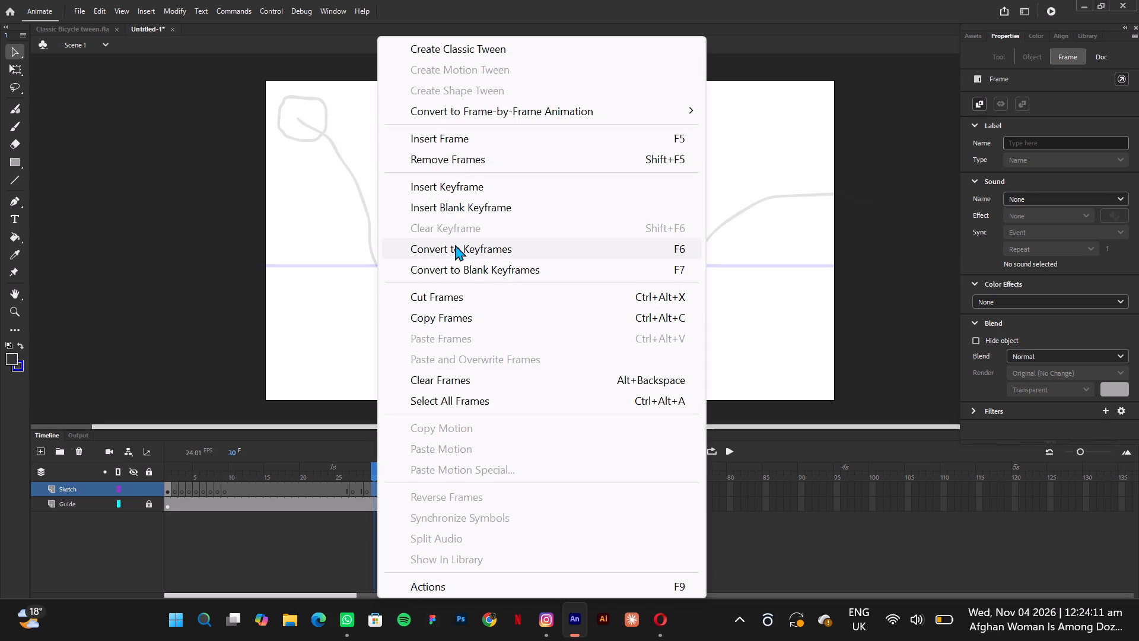
pyautogui.click(455, 274)
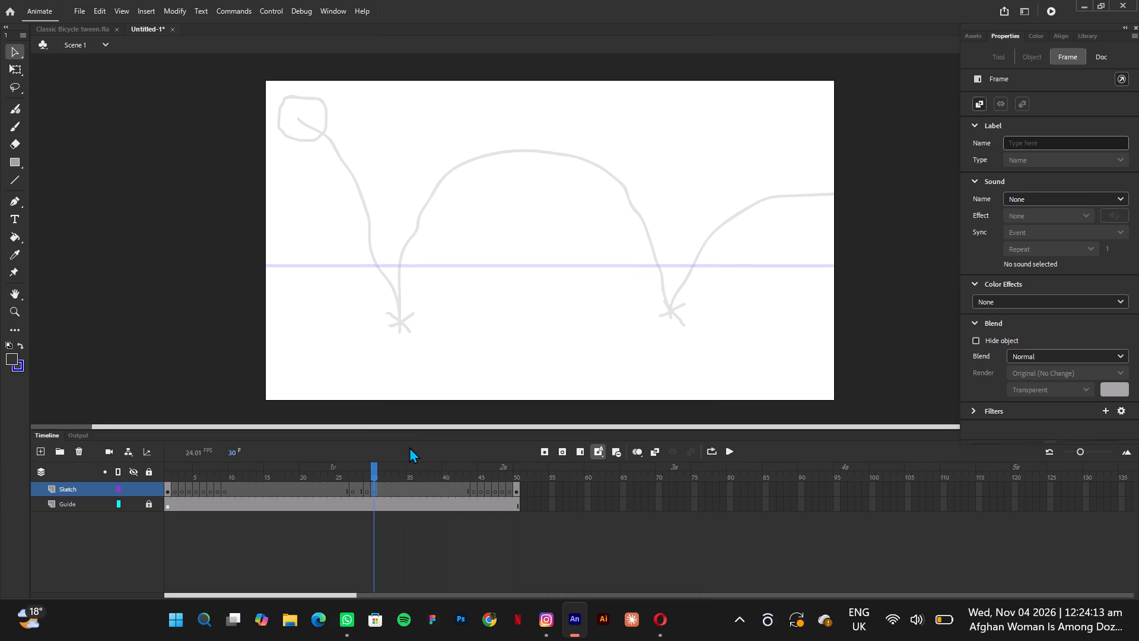
# Convert the whole span from frame 30 to frame 43 of the Sketch layer to blank keyframes.
pyautogui.doubleClick(380, 489)
pyautogui.rightClick(380, 489)
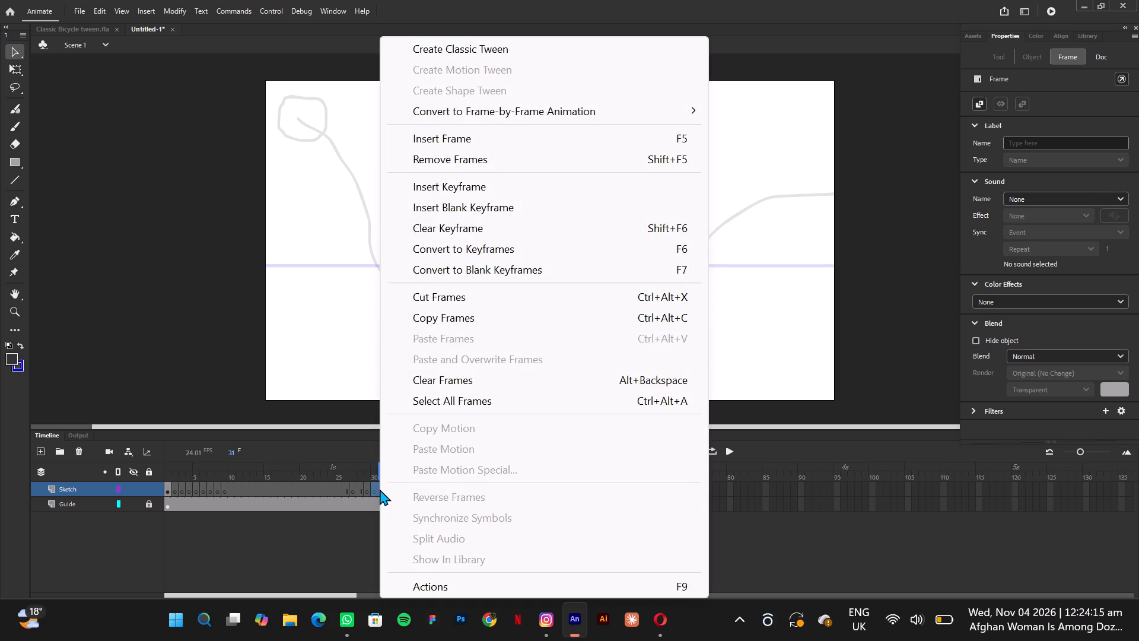
pyautogui.click(472, 272)
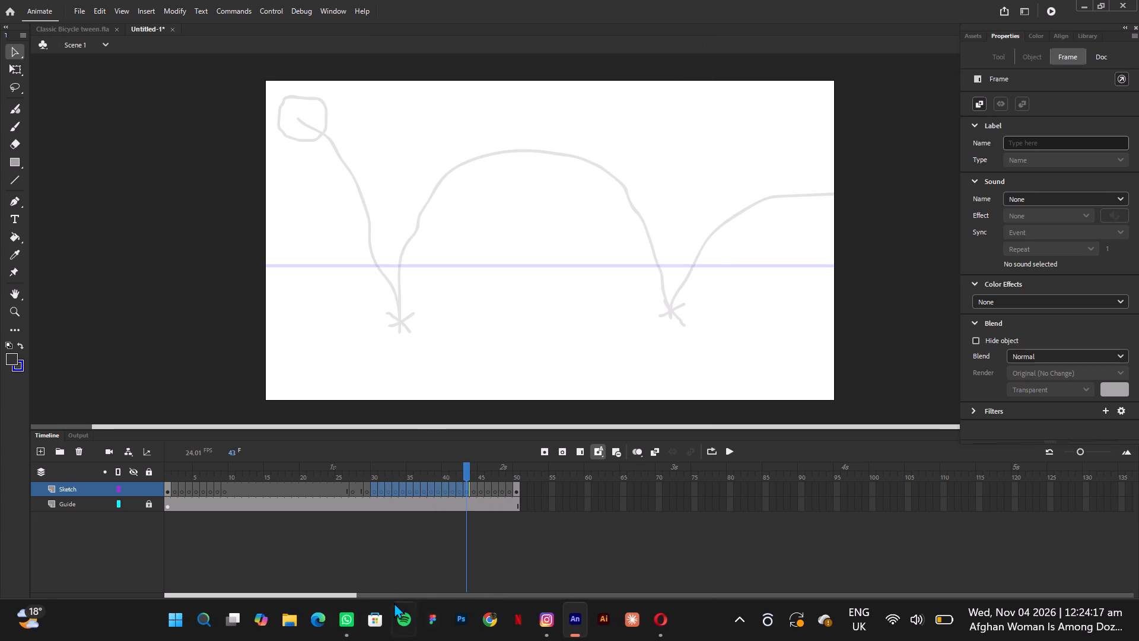
pyautogui.click(394, 602)
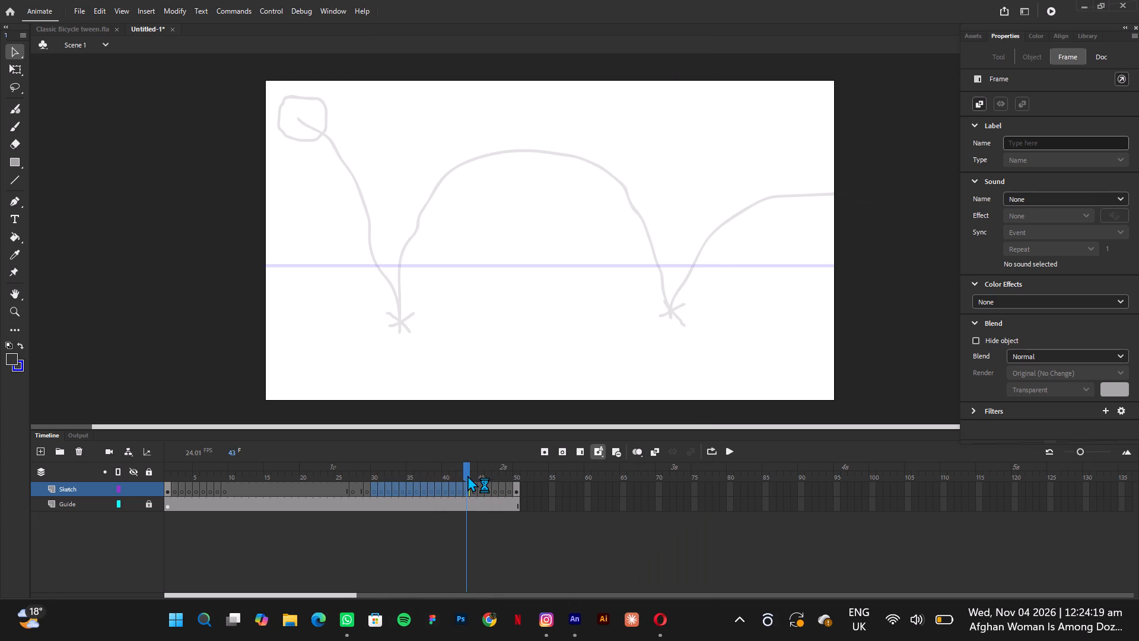
# Convert frame 28 of the Sketch layer to a blank keyframe.
pyautogui.moveTo(468, 468); pyautogui.dragTo(253, 472)
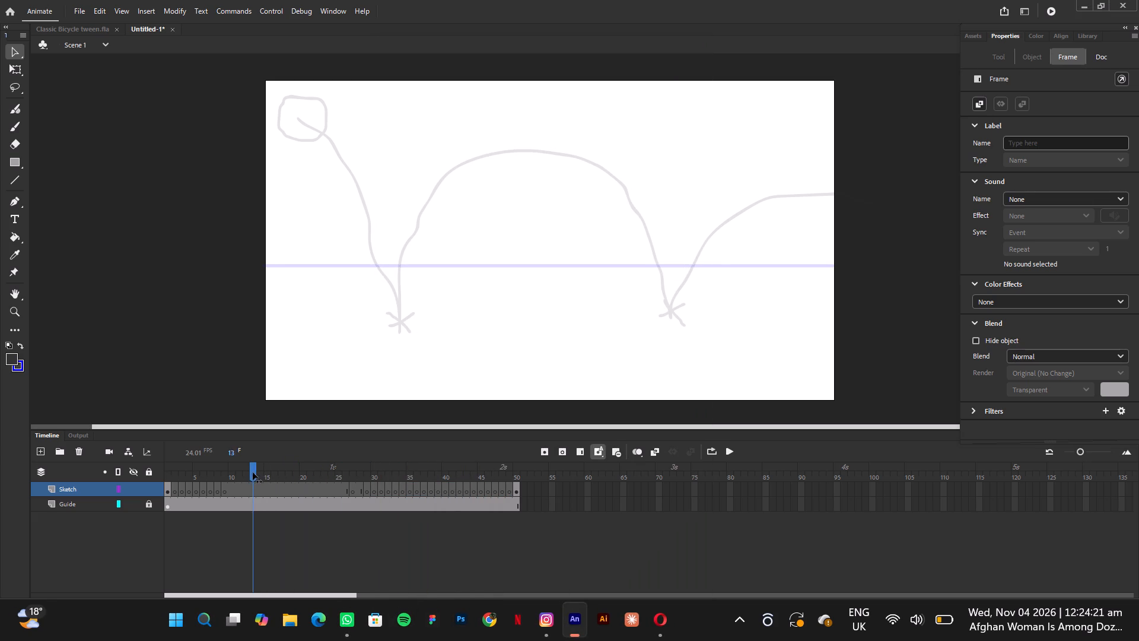
pyautogui.moveTo(253, 472); pyautogui.dragTo(347, 474)
pyautogui.click(356, 483)
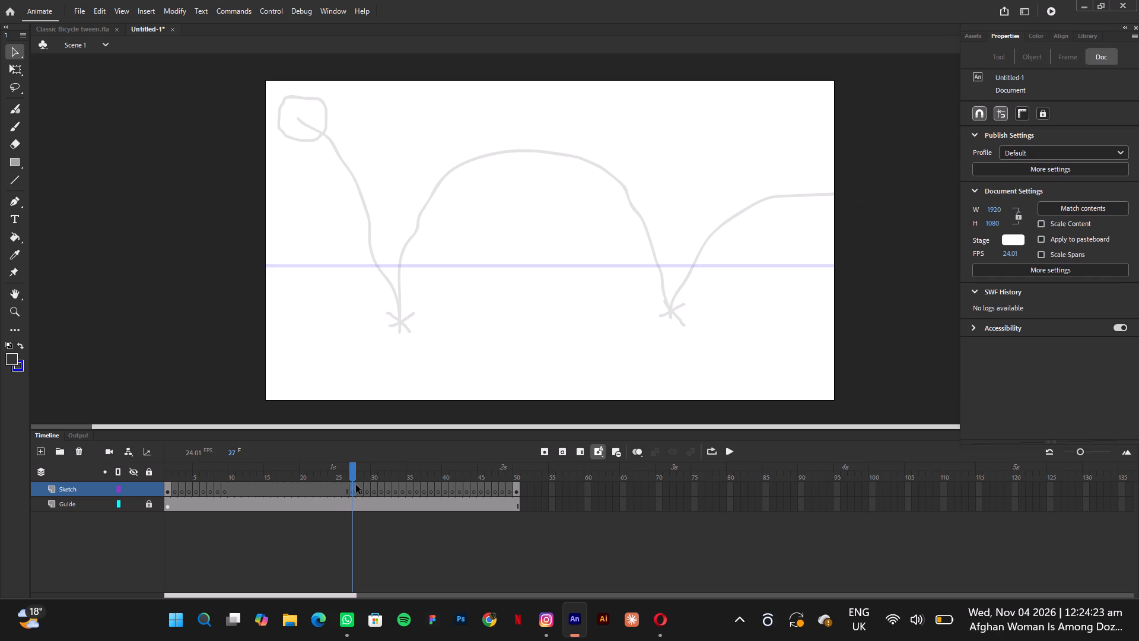
pyautogui.rightClick(360, 490)
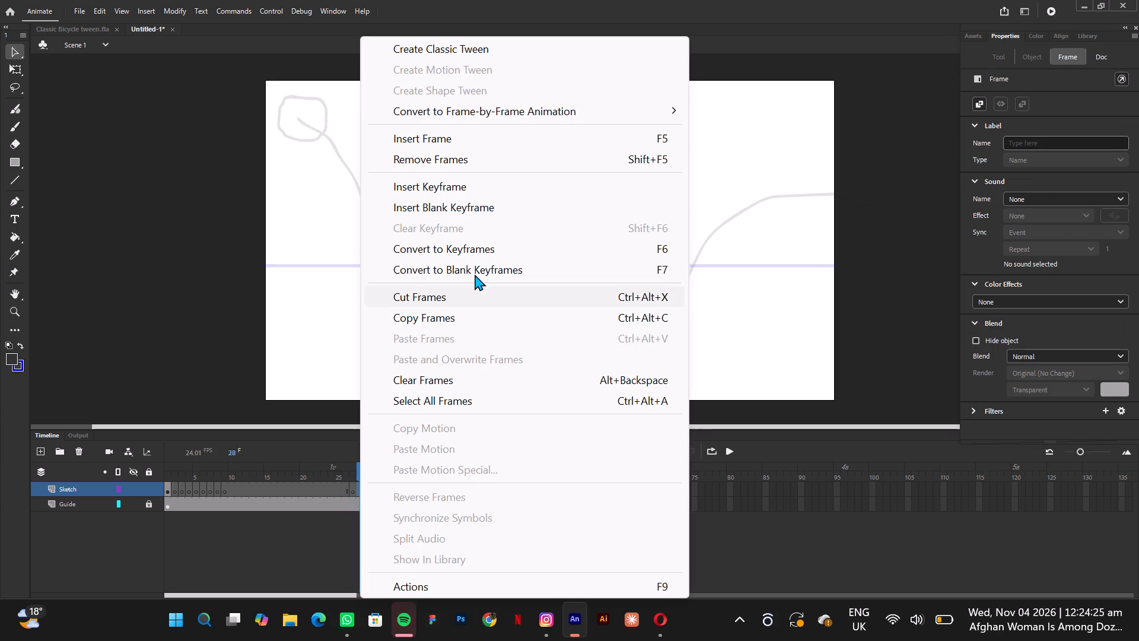
pyautogui.click(476, 268)
pyautogui.click(378, 537)
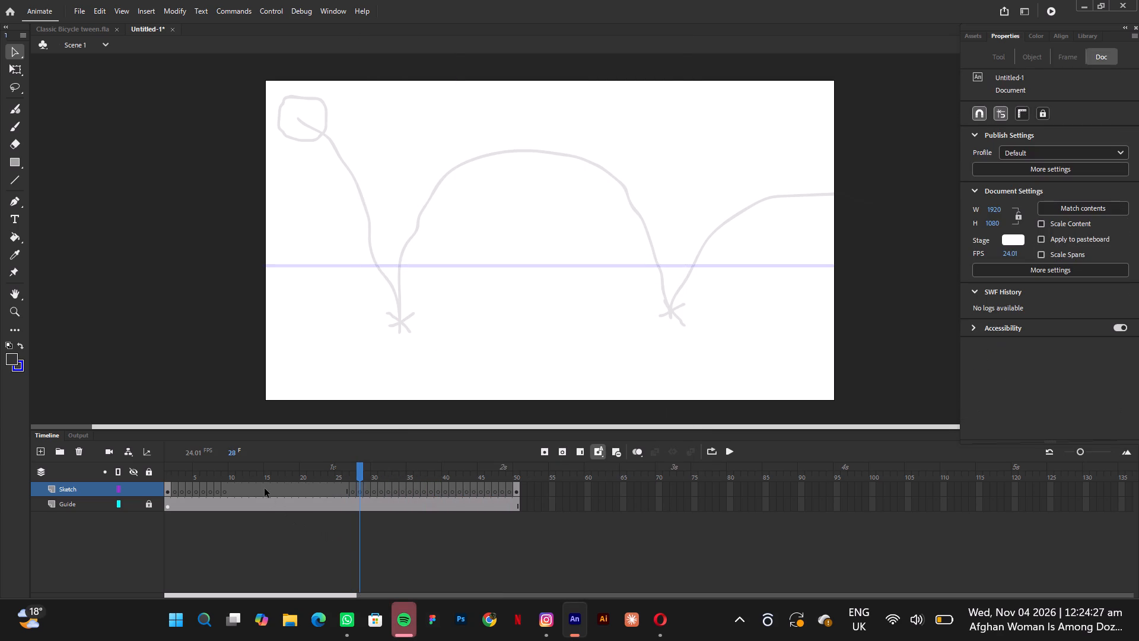
# Convert frames 15 and 16 of the Sketch layer to blank keyframes, closing the stray Spotify window in between.
pyautogui.click(265, 487)
pyautogui.rightClick(265, 487)
pyautogui.click(393, 275)
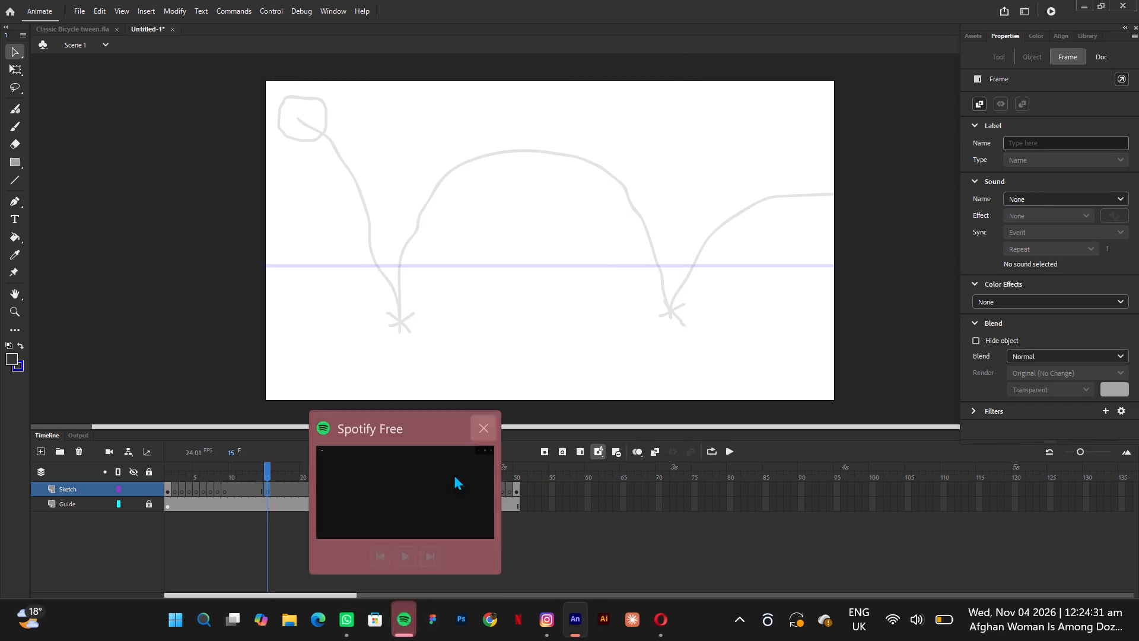
pyautogui.click(478, 416)
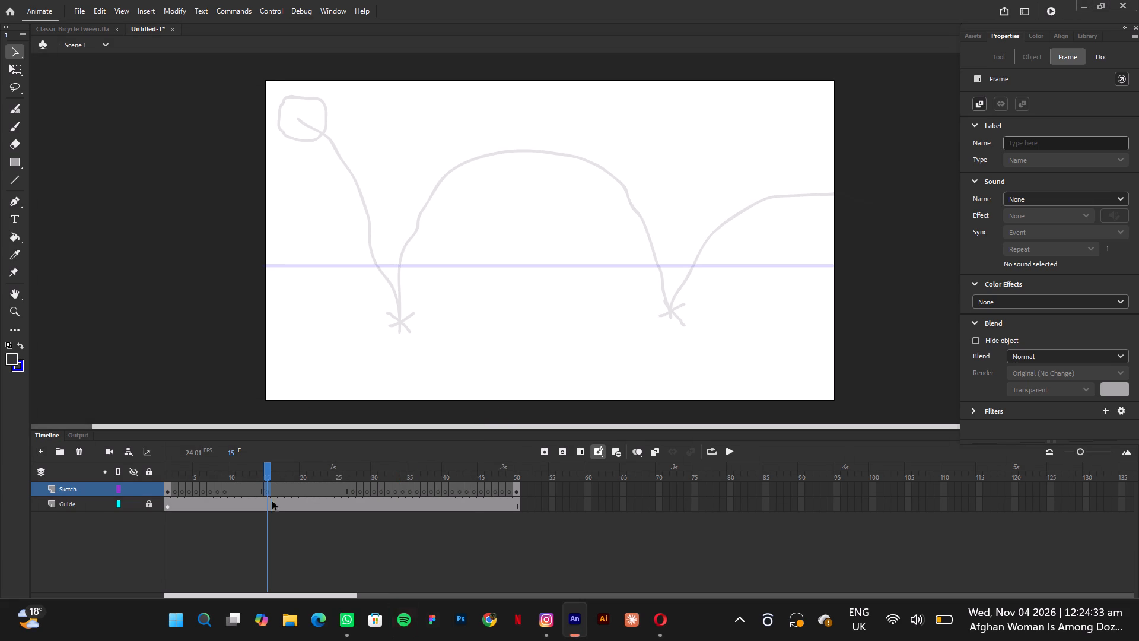
pyautogui.keyDown('shift'); pyautogui.rightClick(278, 491); pyautogui.keyUp('shift')
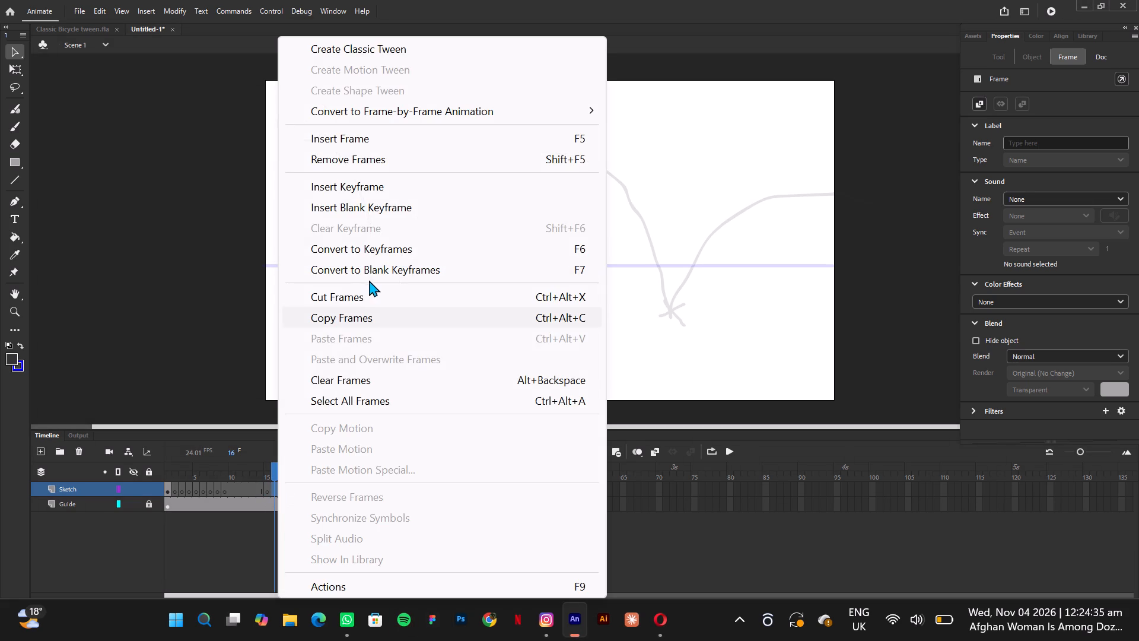
pyautogui.keyDown('shift'); pyautogui.click(374, 275); pyautogui.keyUp('shift')
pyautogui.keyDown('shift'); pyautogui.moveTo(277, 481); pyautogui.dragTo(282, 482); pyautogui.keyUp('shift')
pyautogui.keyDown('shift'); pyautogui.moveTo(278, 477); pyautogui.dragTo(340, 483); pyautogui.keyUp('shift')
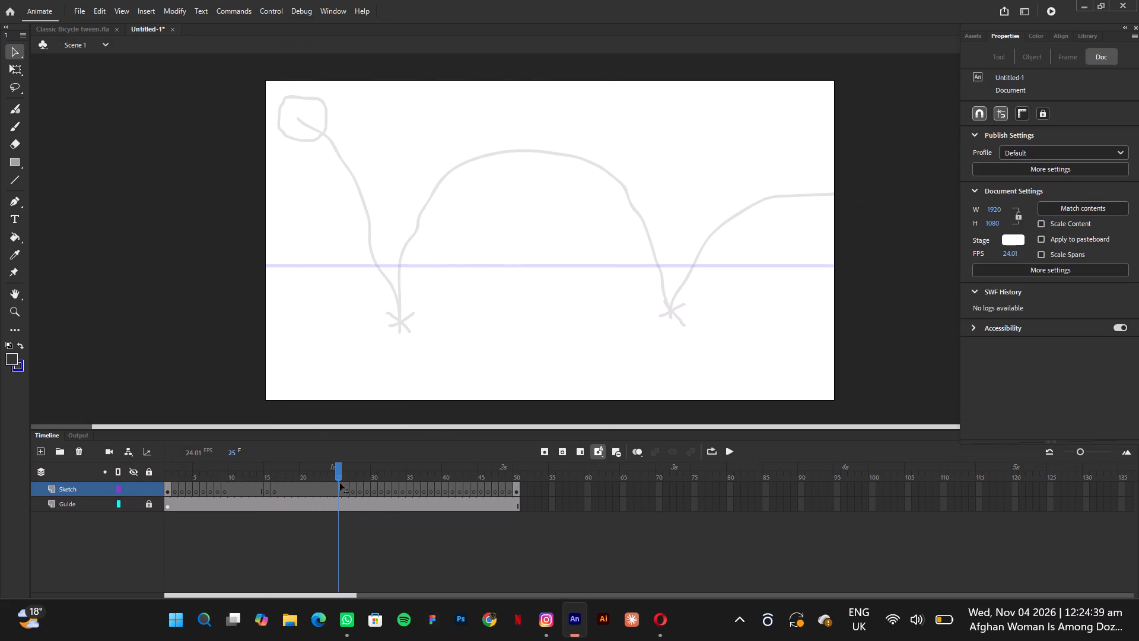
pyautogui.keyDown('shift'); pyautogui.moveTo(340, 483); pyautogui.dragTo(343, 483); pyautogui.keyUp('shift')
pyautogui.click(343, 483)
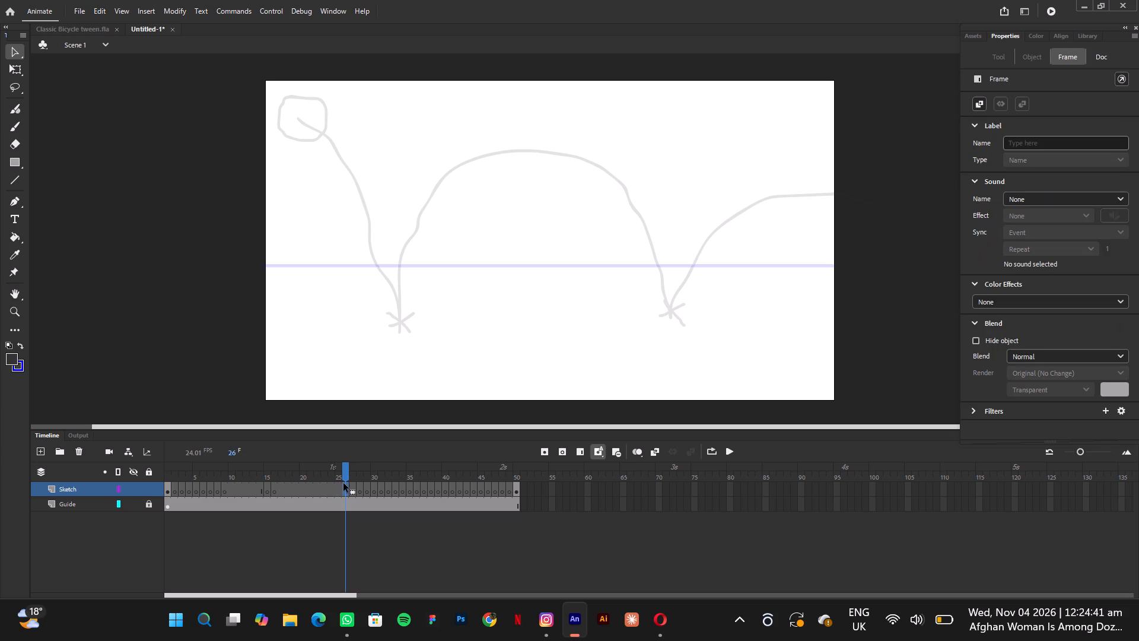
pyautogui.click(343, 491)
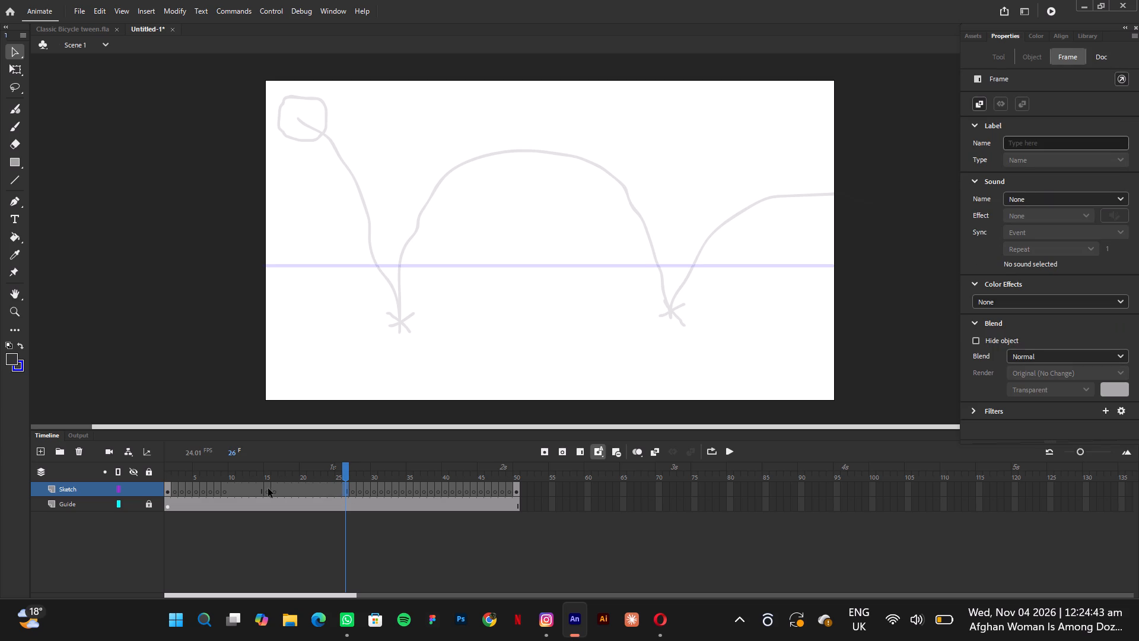
# Move the blank keyframe at frame 15 of the Sketch layer to frame 24.
pyautogui.click(268, 488)
pyautogui.keyDown('shift'); pyautogui.moveTo(268, 488); pyautogui.dragTo(281, 488); pyautogui.keyUp('shift')
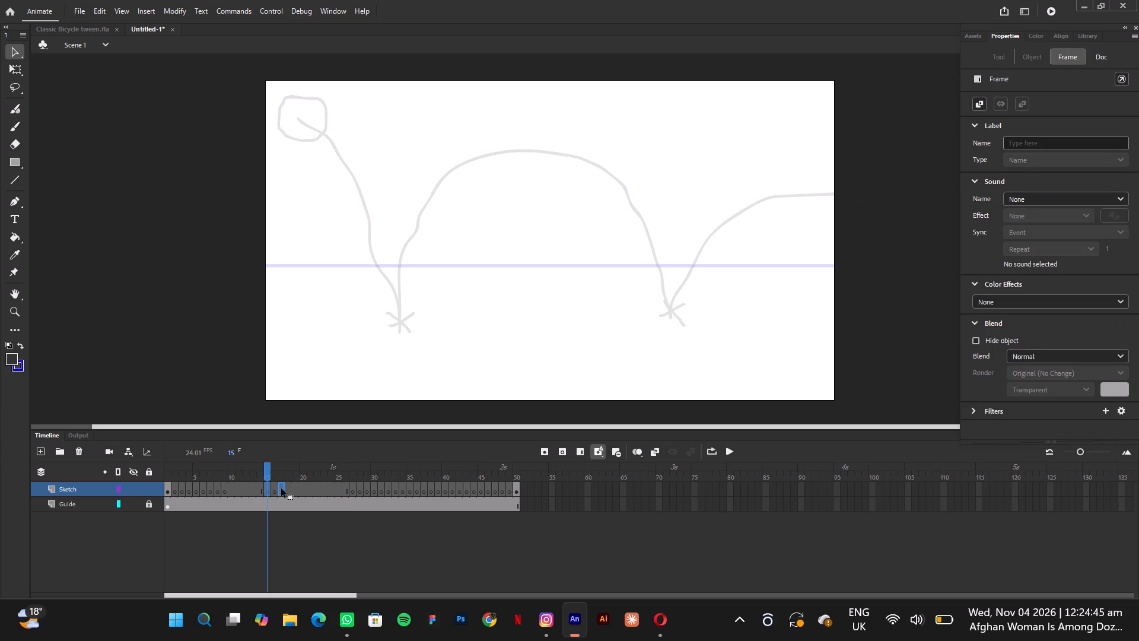
pyautogui.keyDown('shift'); pyautogui.moveTo(281, 488); pyautogui.dragTo(329, 489); pyautogui.keyUp('shift')
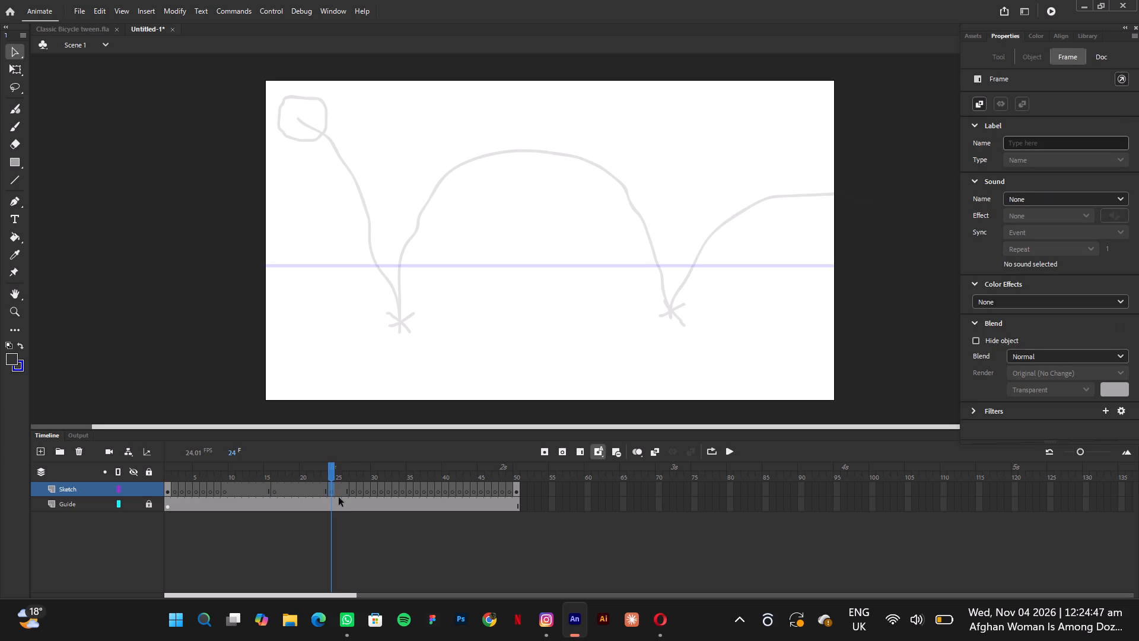
# Convert frames 25 and 21 of the Sketch layer to blank keyframes.
pyautogui.click(339, 491)
pyautogui.rightClick(339, 491)
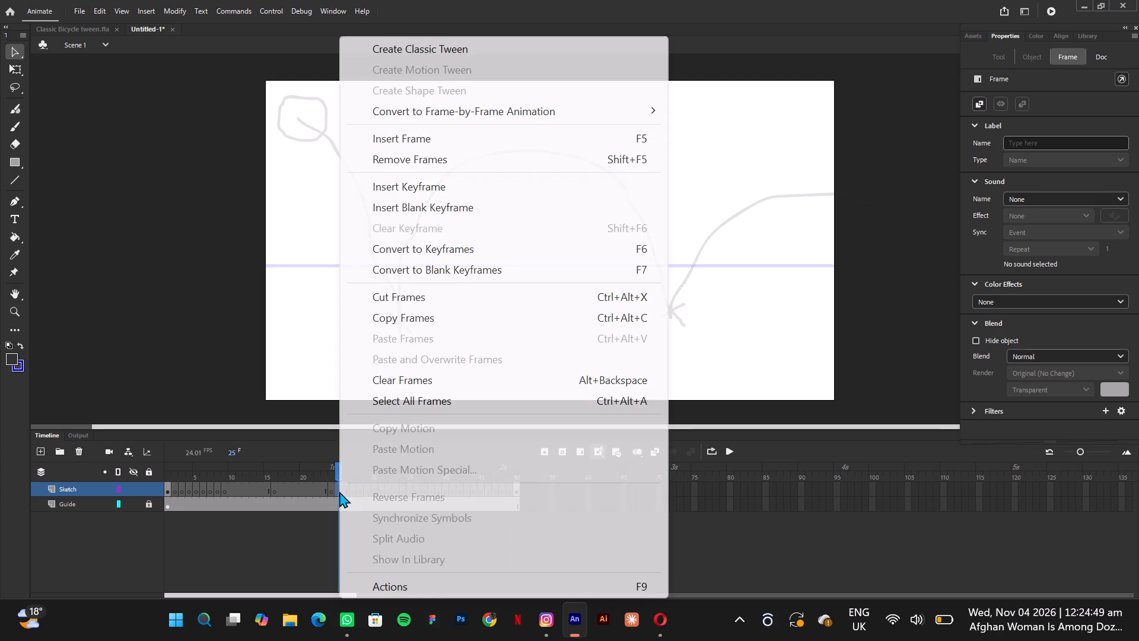
pyautogui.click(427, 274)
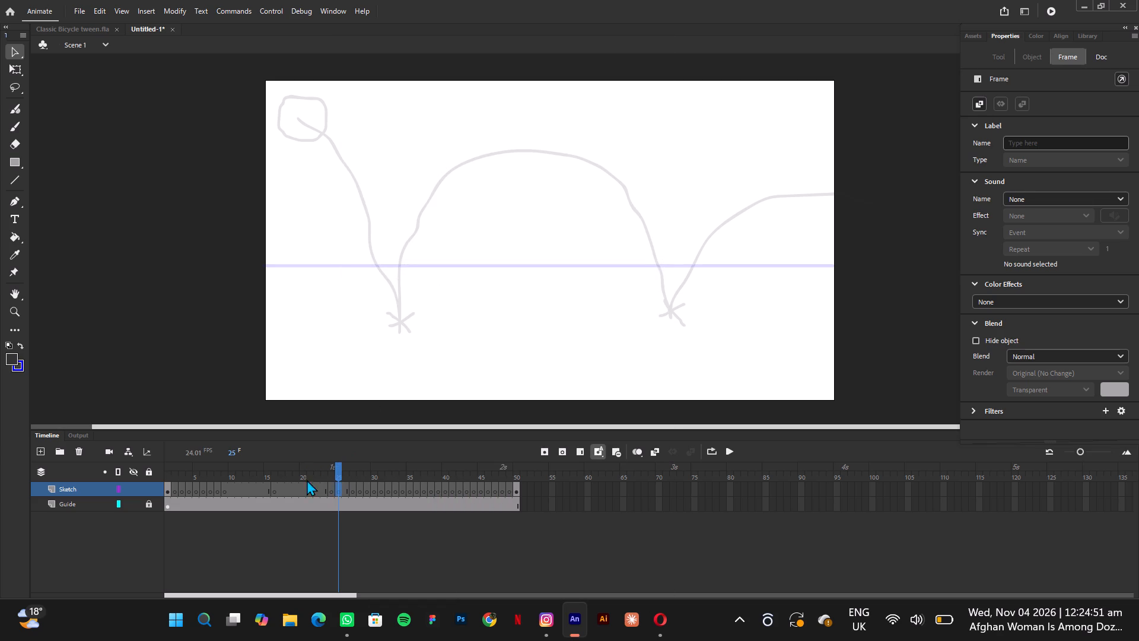
pyautogui.click(310, 488)
pyautogui.rightClick(310, 488)
pyautogui.click(407, 273)
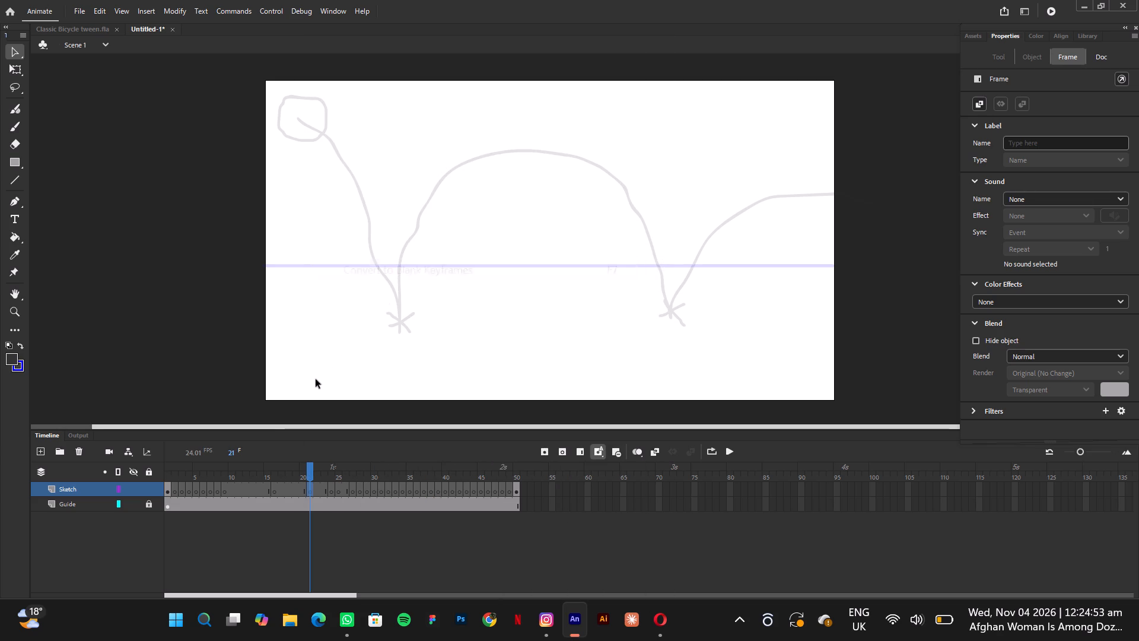
# Convert frames 11, 13, 14 and 15 of the Sketch layer to blank keyframes, one at a time.
pyautogui.click(238, 488)
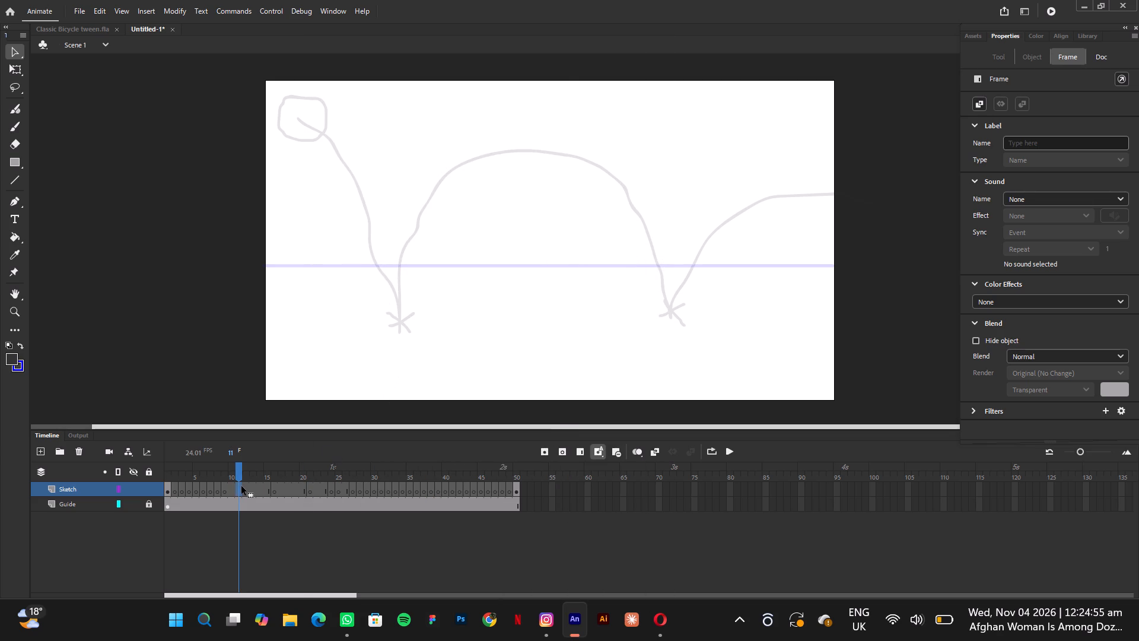
pyautogui.rightClick(241, 486)
pyautogui.click(336, 269)
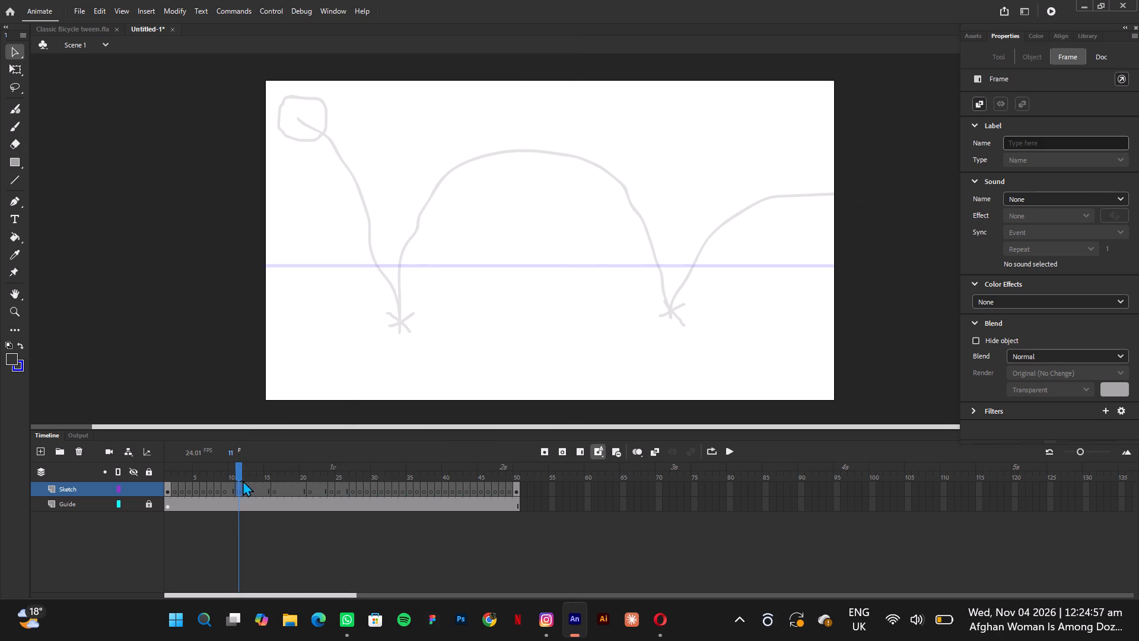
pyautogui.click(250, 487)
pyautogui.rightClick(251, 487)
pyautogui.click(356, 265)
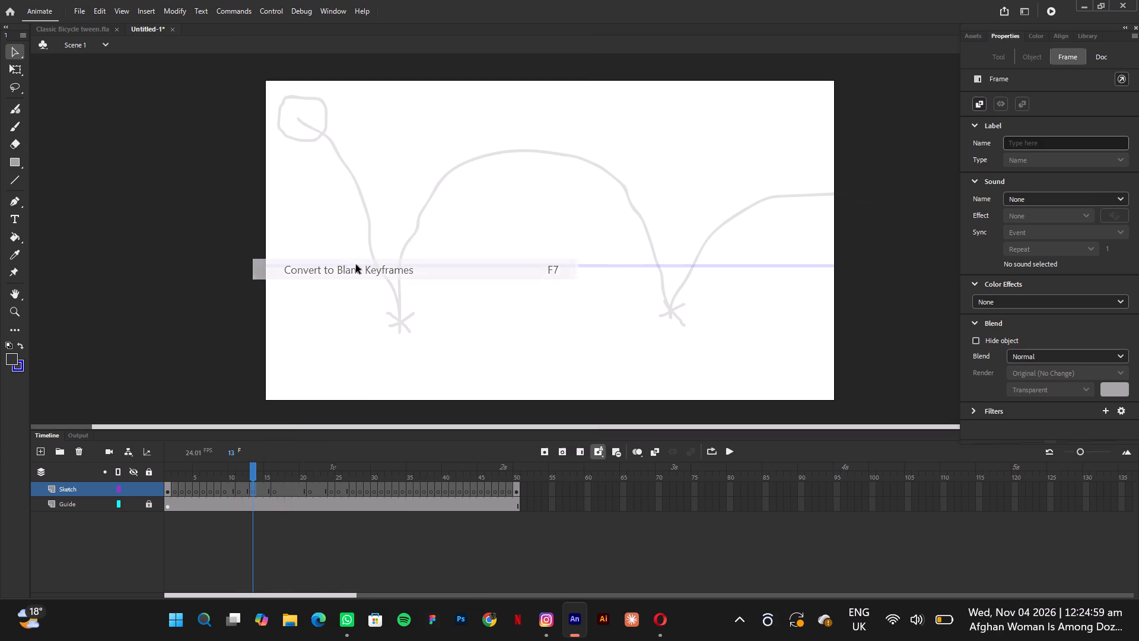
pyautogui.click(265, 491)
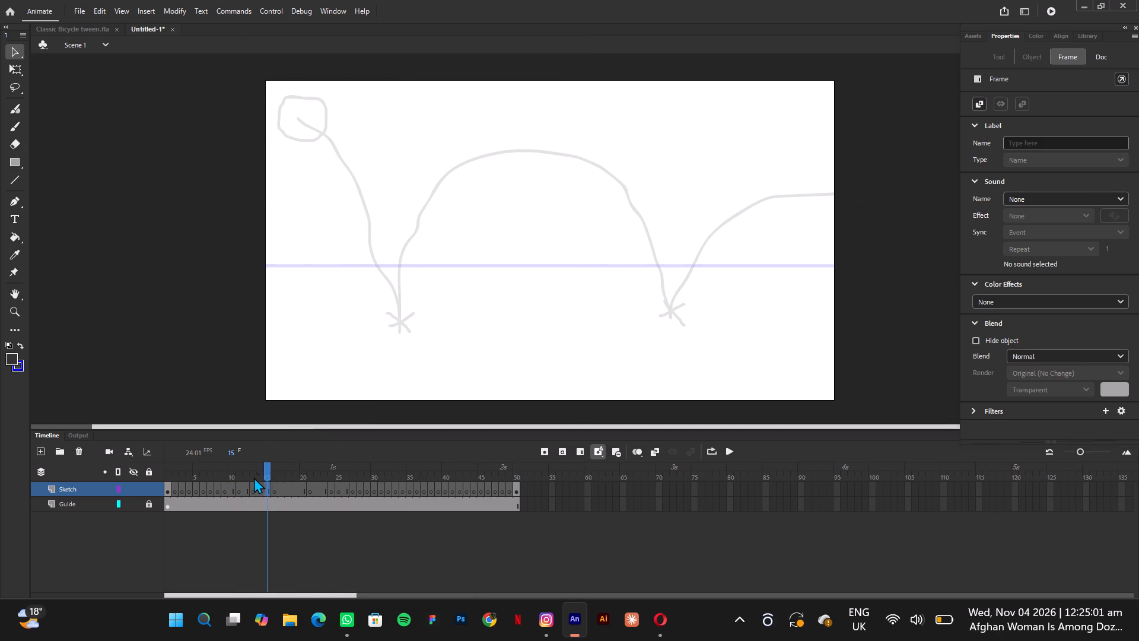
pyautogui.rightClick(262, 489)
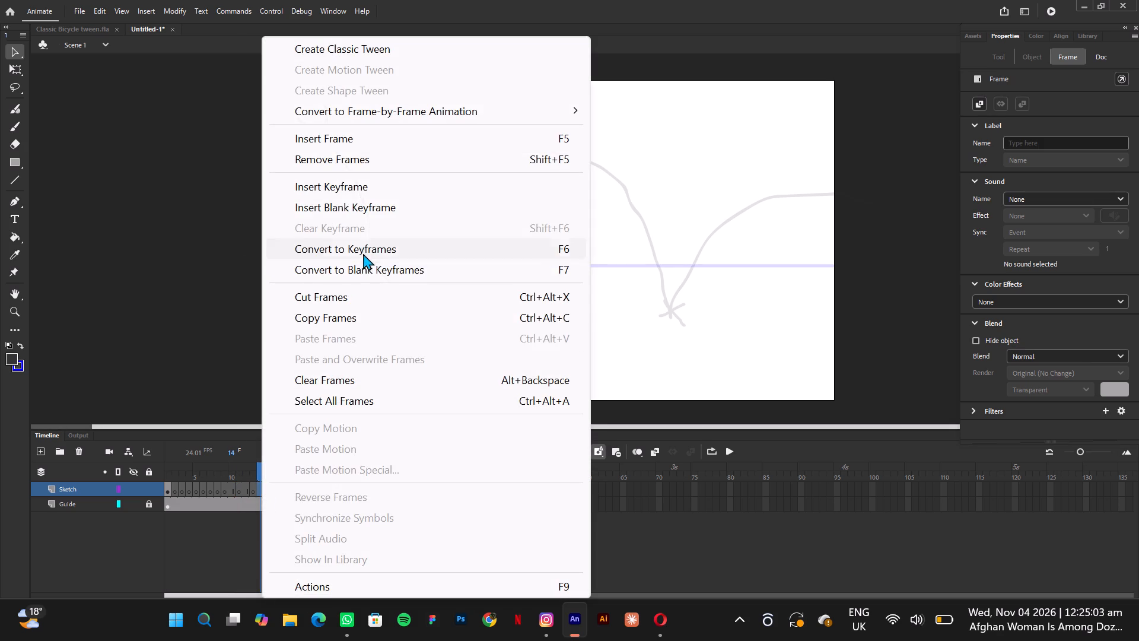
pyautogui.click(369, 267)
pyautogui.click(268, 485)
pyautogui.rightClick(268, 485)
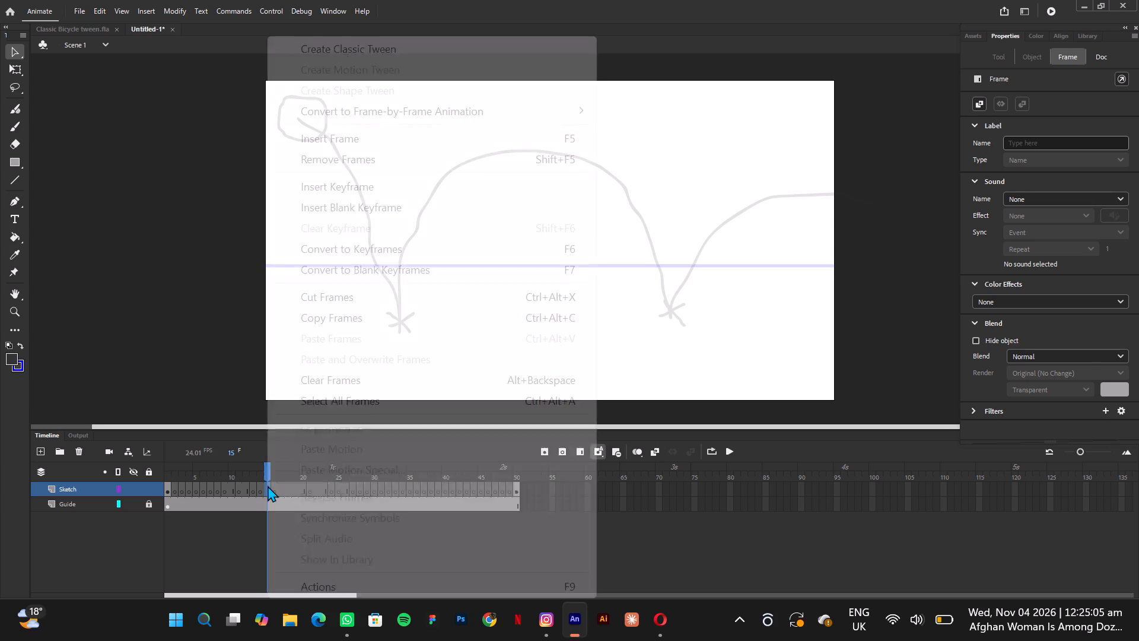
pyautogui.click(340, 262)
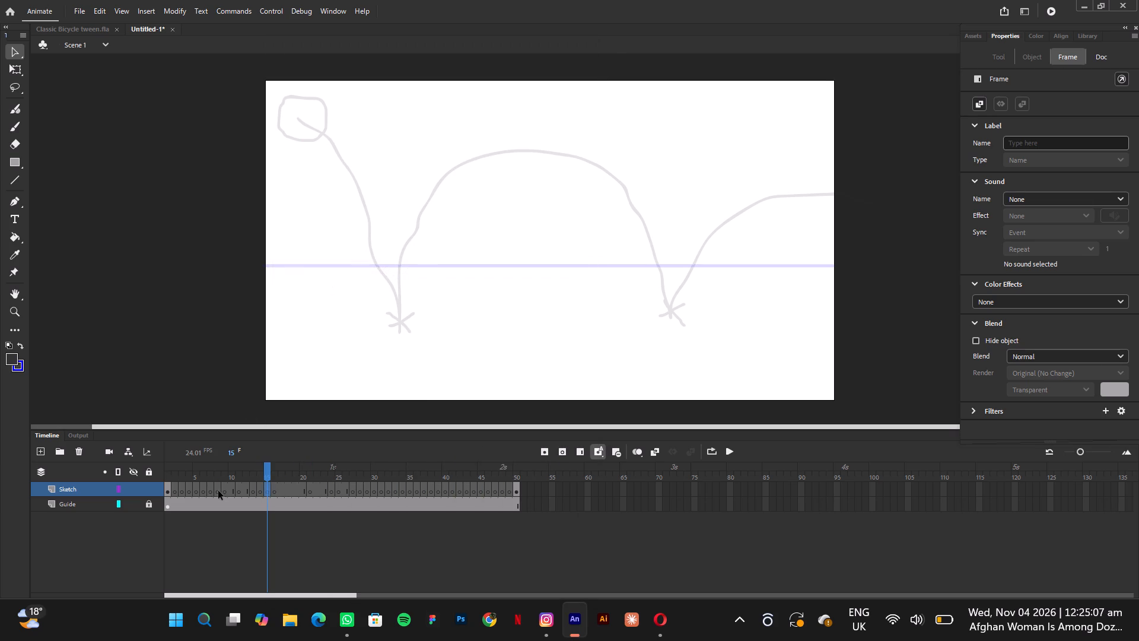
# Convert frames 12 and 10 of the Sketch layer to blank keyframes.
pyautogui.click(242, 494)
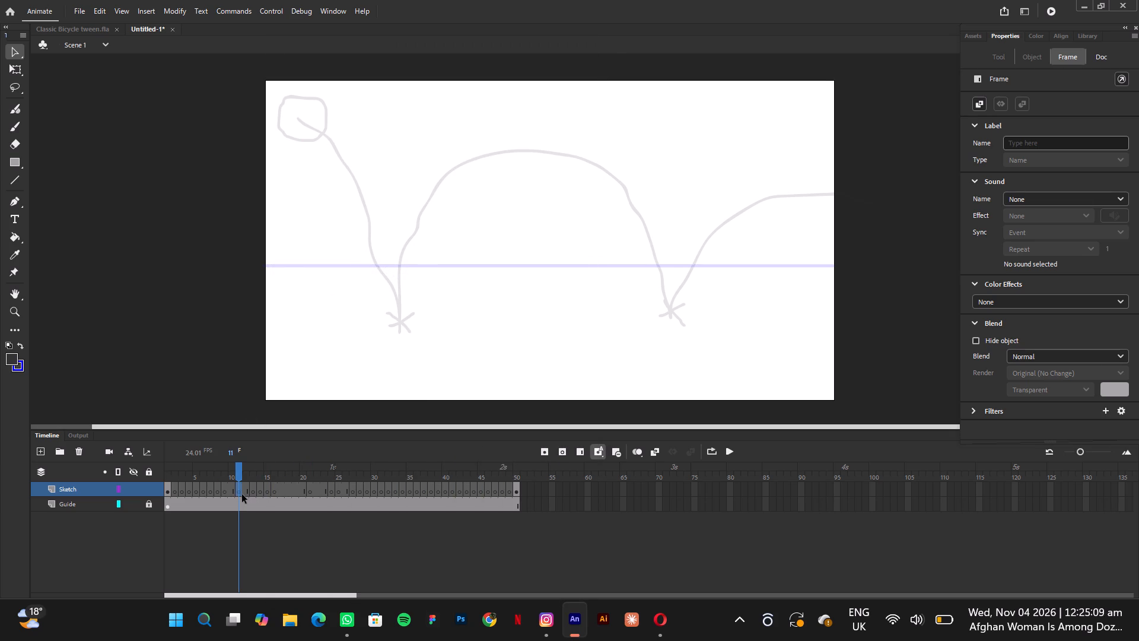
pyautogui.click(245, 494)
pyautogui.rightClick(245, 494)
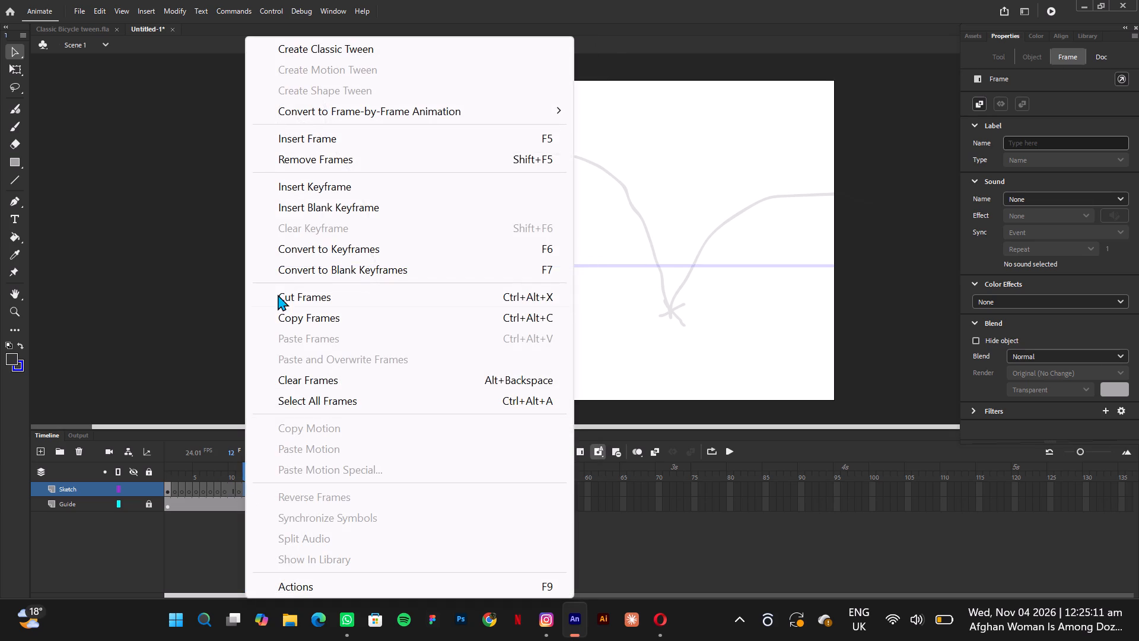
pyautogui.click(291, 275)
pyautogui.click(233, 487)
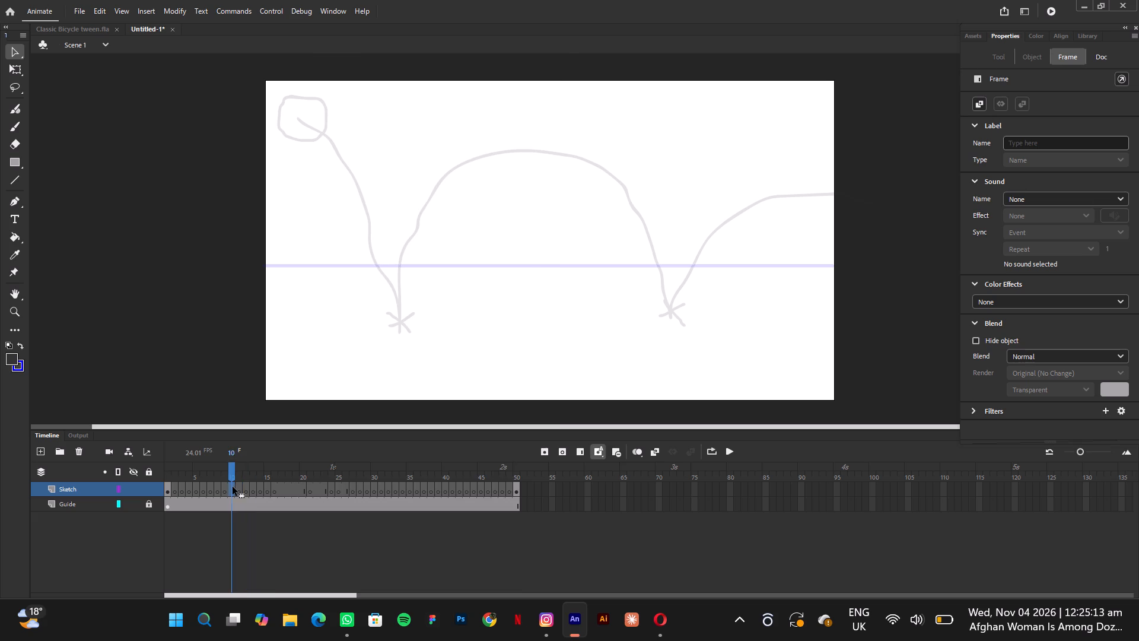
pyautogui.rightClick(233, 487)
pyautogui.click(321, 265)
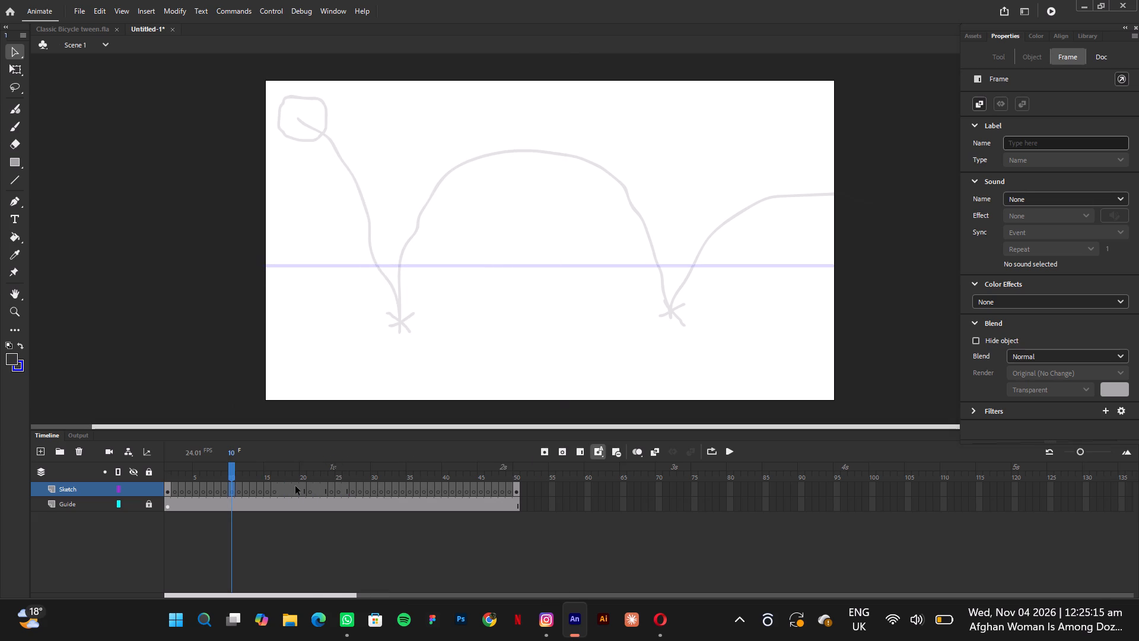
# Convert frames 19, 22 and 23 of the Sketch layer to blank keyframes.
pyautogui.doubleClick(294, 488)
pyautogui.rightClick(294, 488)
pyautogui.click(372, 266)
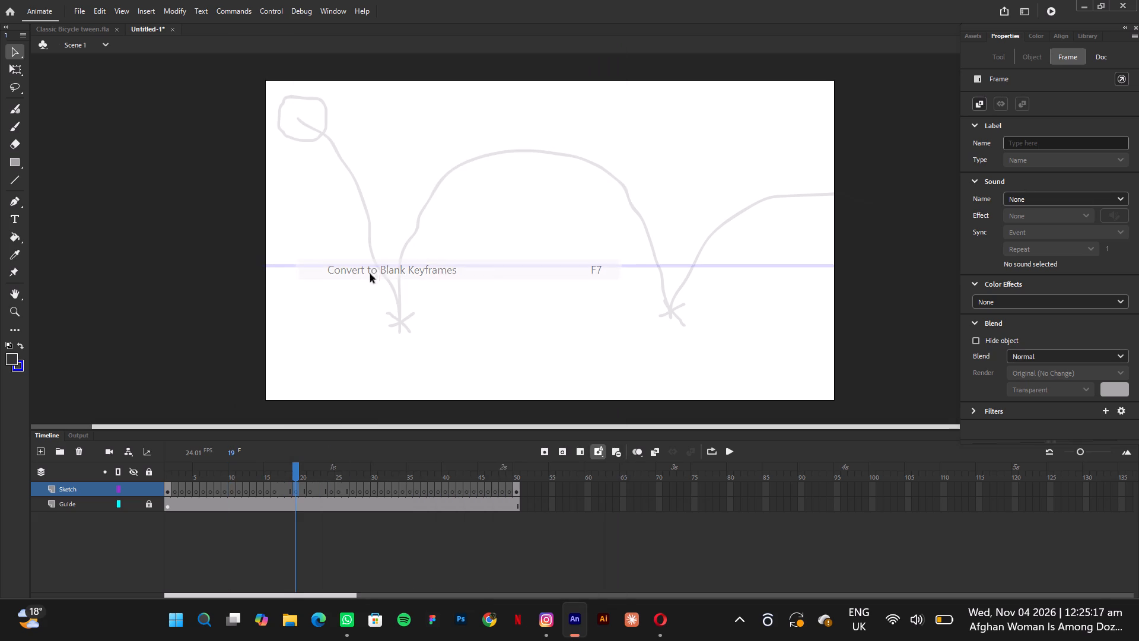
pyautogui.click(320, 484)
pyautogui.rightClick(320, 484)
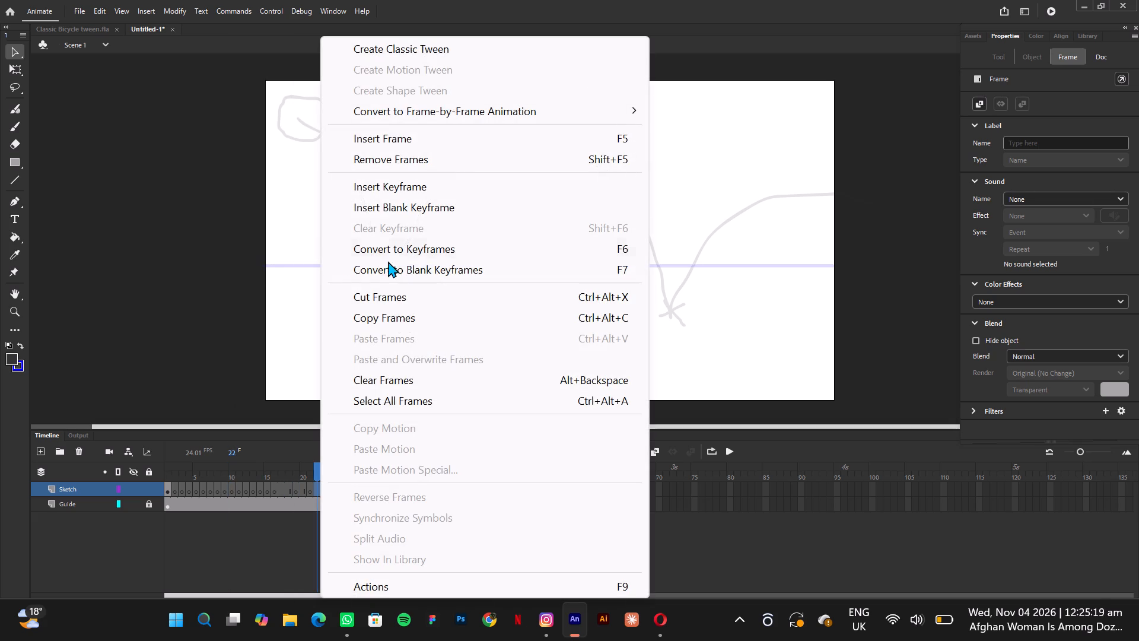
pyautogui.click(393, 266)
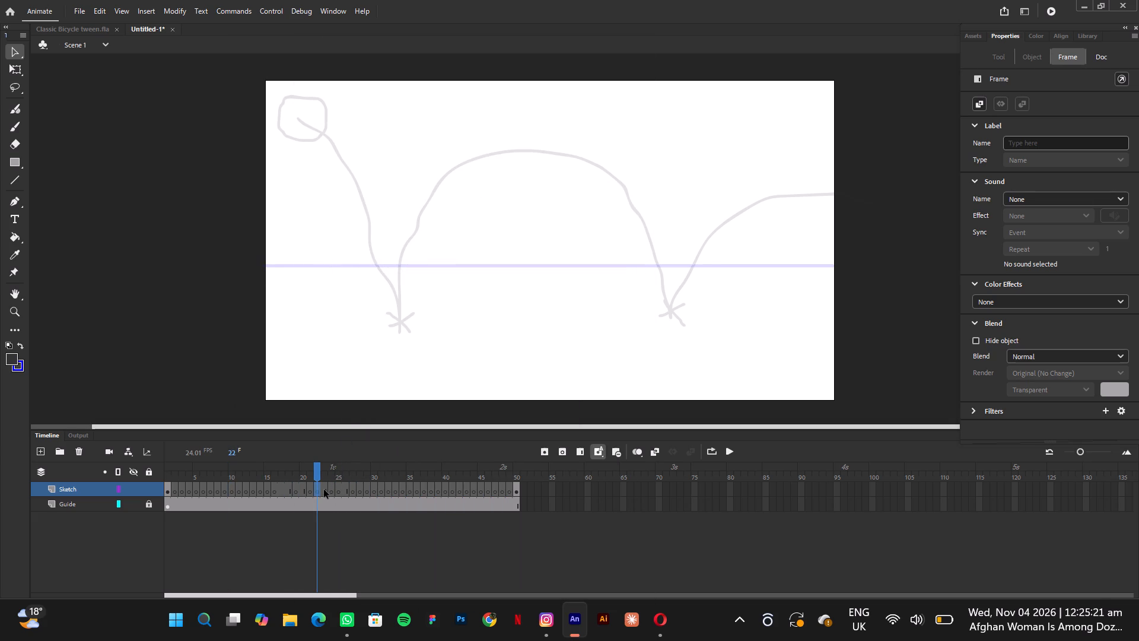
pyautogui.click(324, 490)
pyautogui.rightClick(324, 490)
pyautogui.click(411, 272)
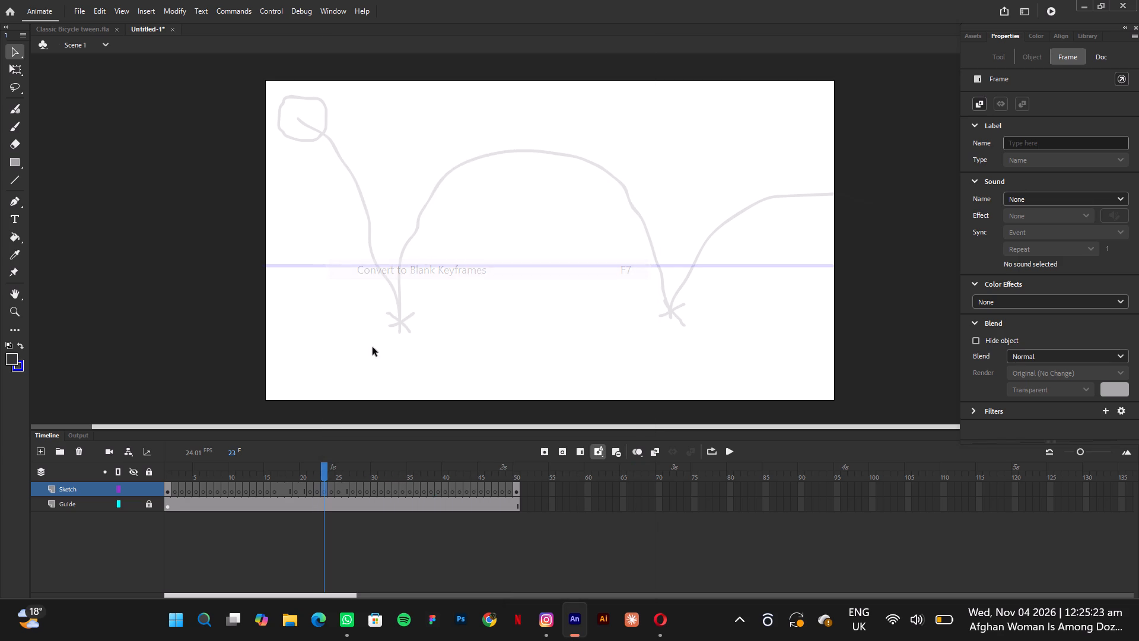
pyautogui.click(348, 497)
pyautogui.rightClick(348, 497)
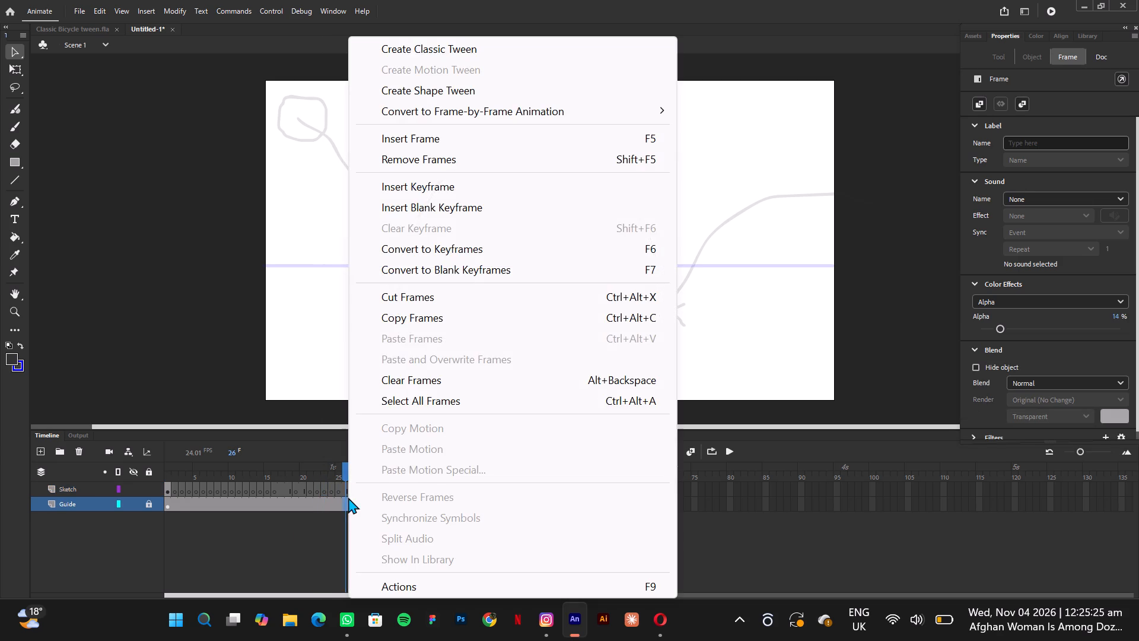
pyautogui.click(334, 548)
# Convert frames 26, 20, 18 and 17 of the Sketch layer to blank keyframes, one at a time.
pyautogui.click(347, 486)
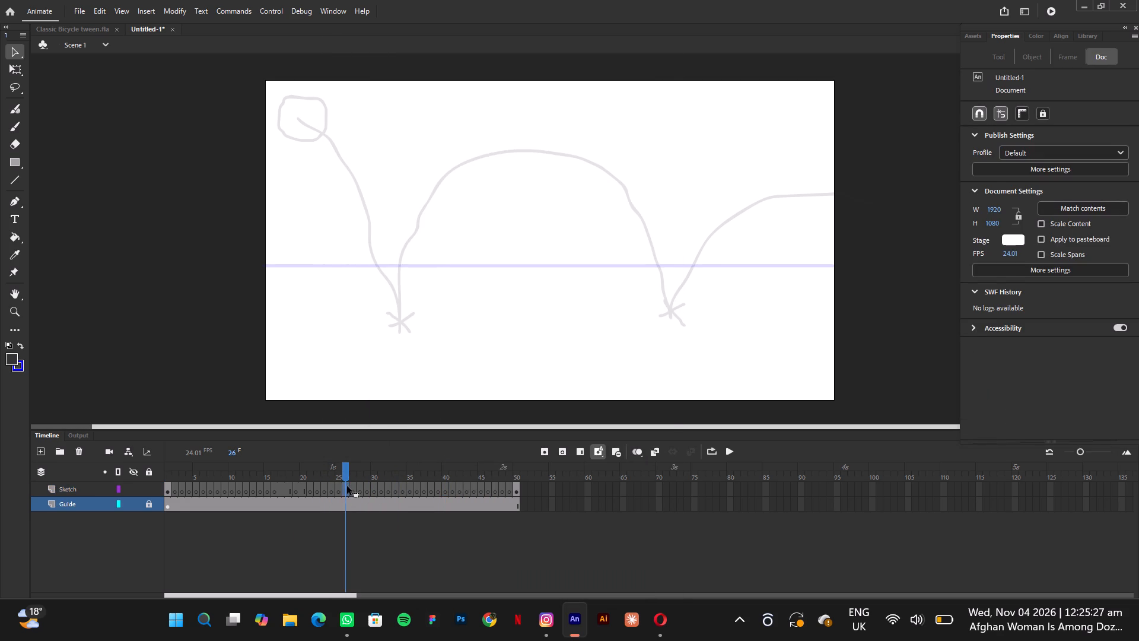
pyautogui.rightClick(347, 486)
pyautogui.click(409, 277)
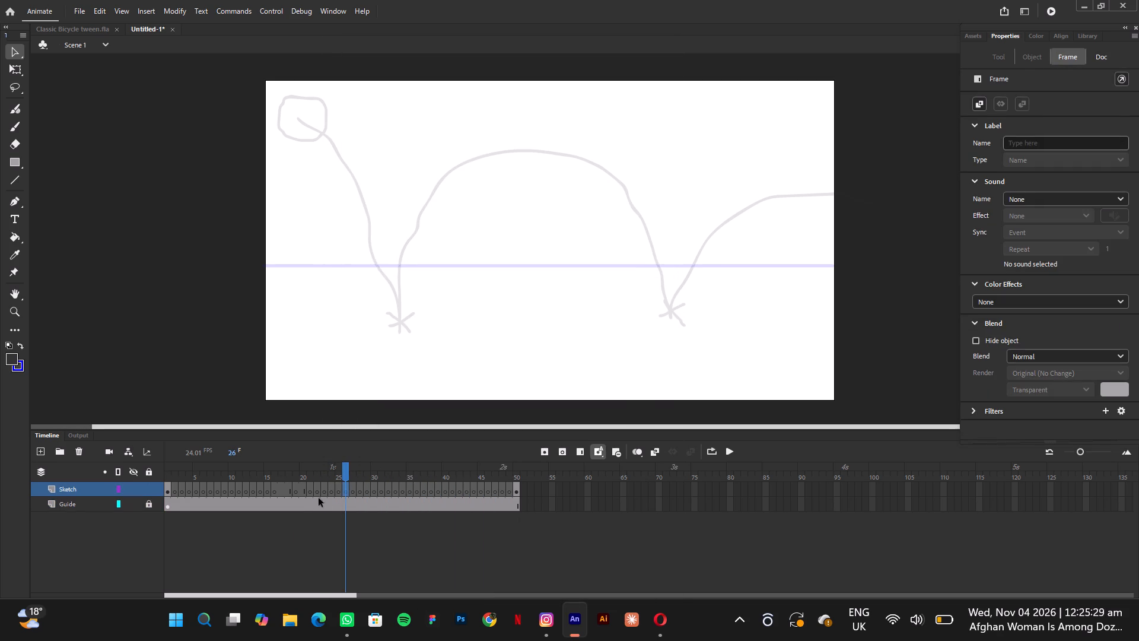
pyautogui.click(303, 494)
pyautogui.rightClick(303, 494)
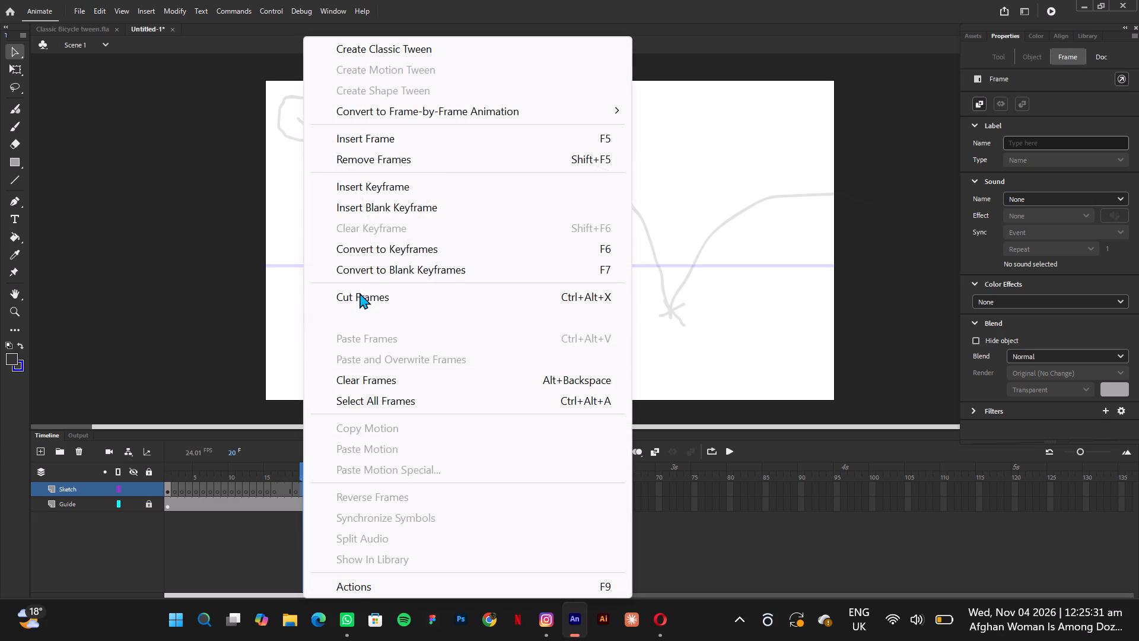
pyautogui.click(366, 266)
pyautogui.click(288, 490)
pyautogui.rightClick(288, 490)
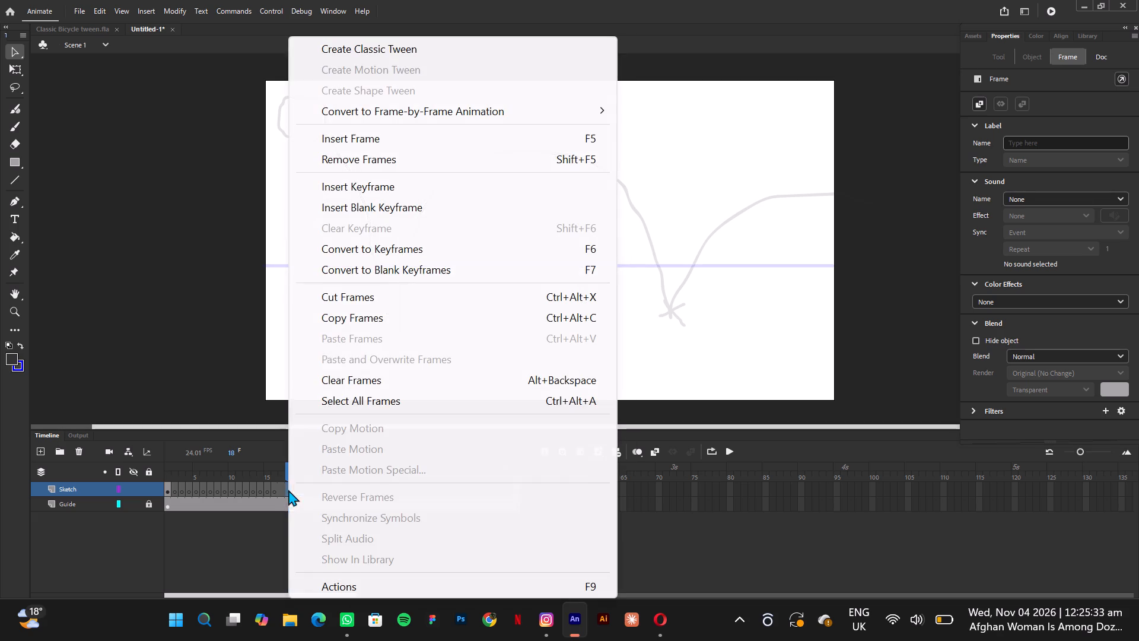
pyautogui.click(348, 275)
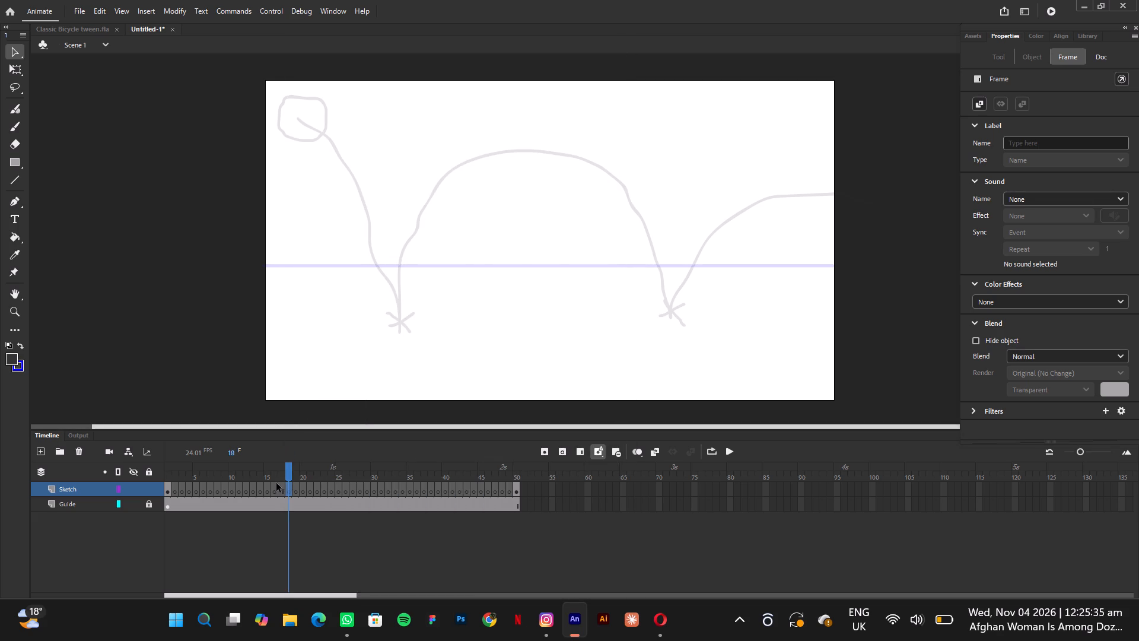
pyautogui.click(279, 485)
pyautogui.rightClick(279, 485)
pyautogui.click(349, 261)
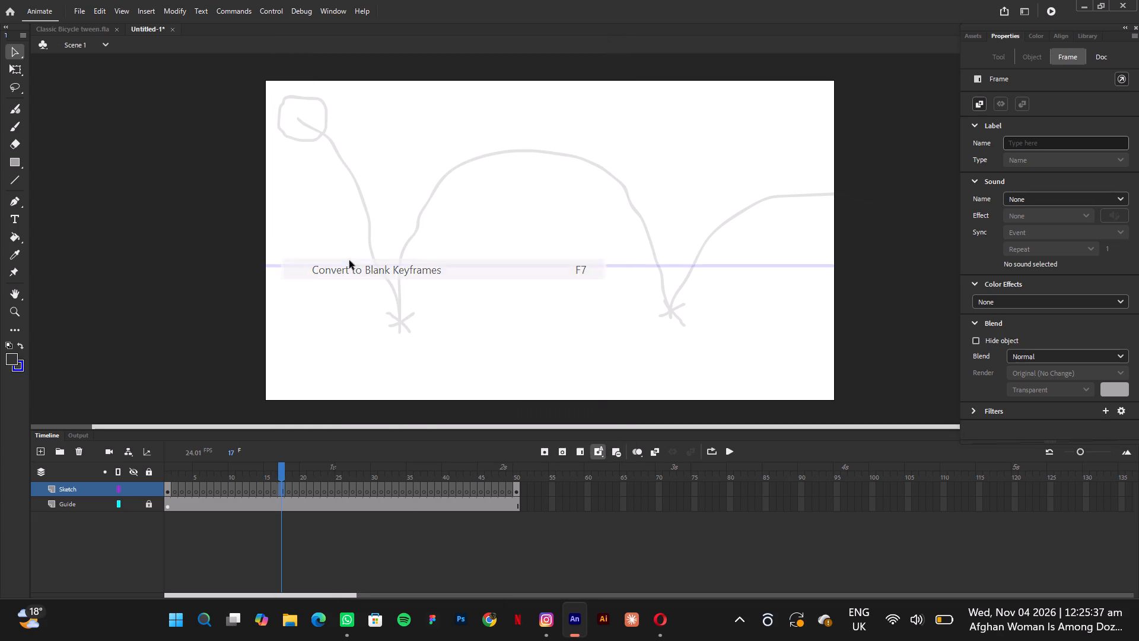
pyautogui.click(366, 552)
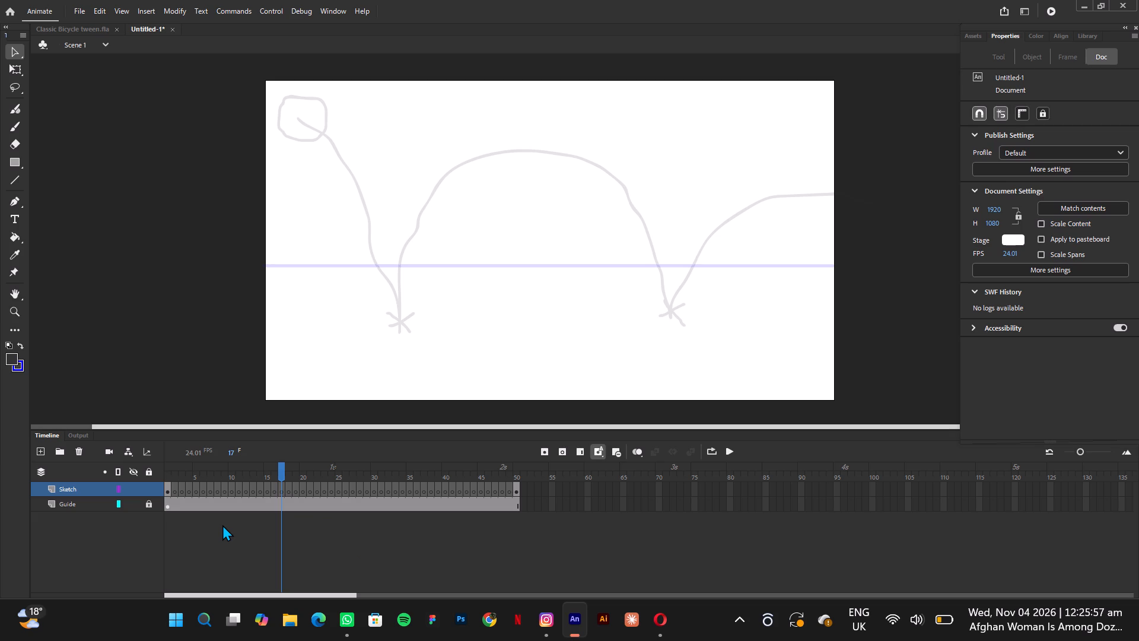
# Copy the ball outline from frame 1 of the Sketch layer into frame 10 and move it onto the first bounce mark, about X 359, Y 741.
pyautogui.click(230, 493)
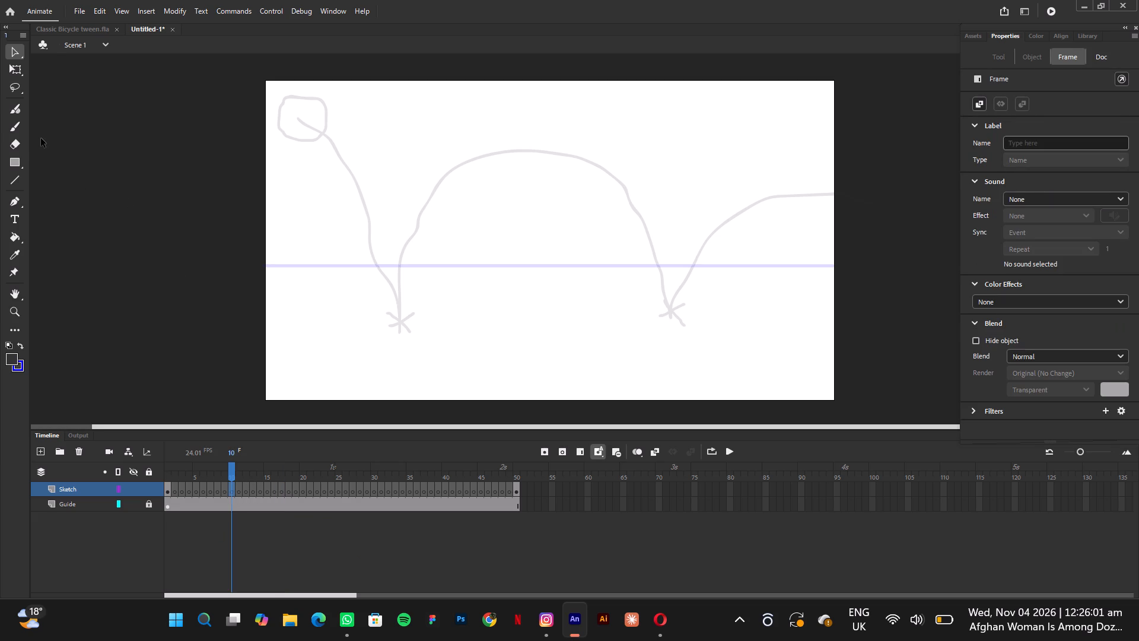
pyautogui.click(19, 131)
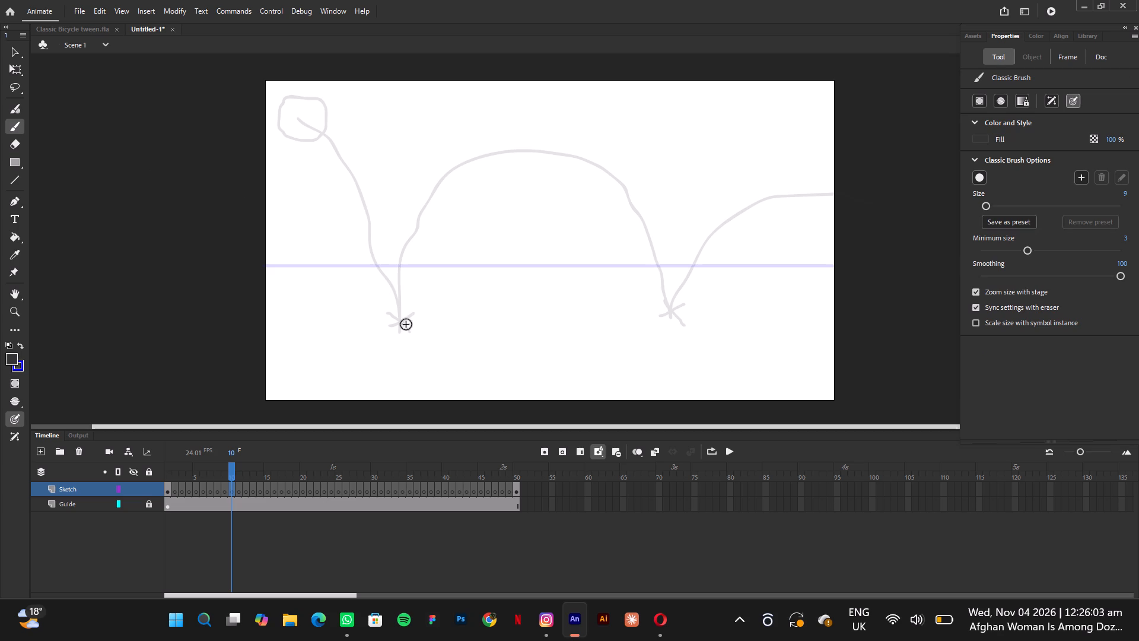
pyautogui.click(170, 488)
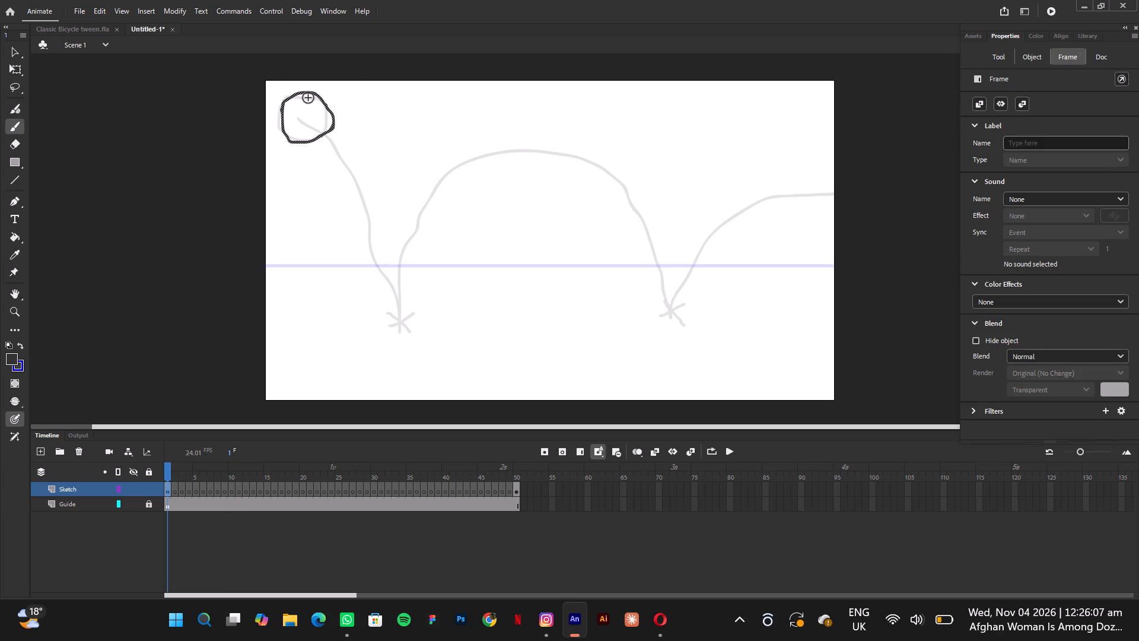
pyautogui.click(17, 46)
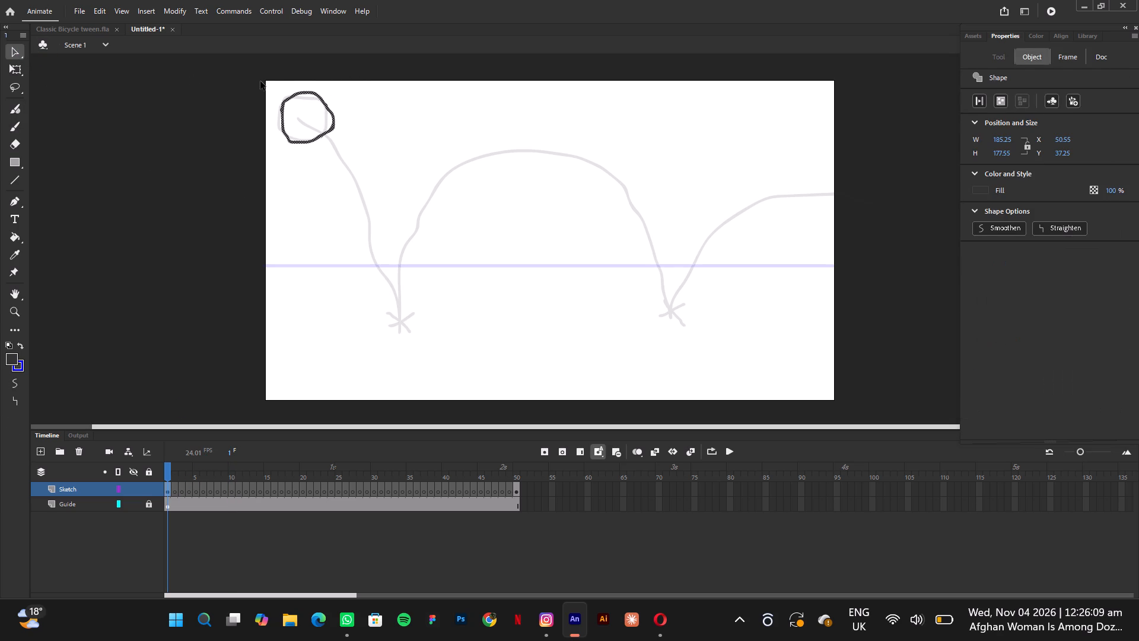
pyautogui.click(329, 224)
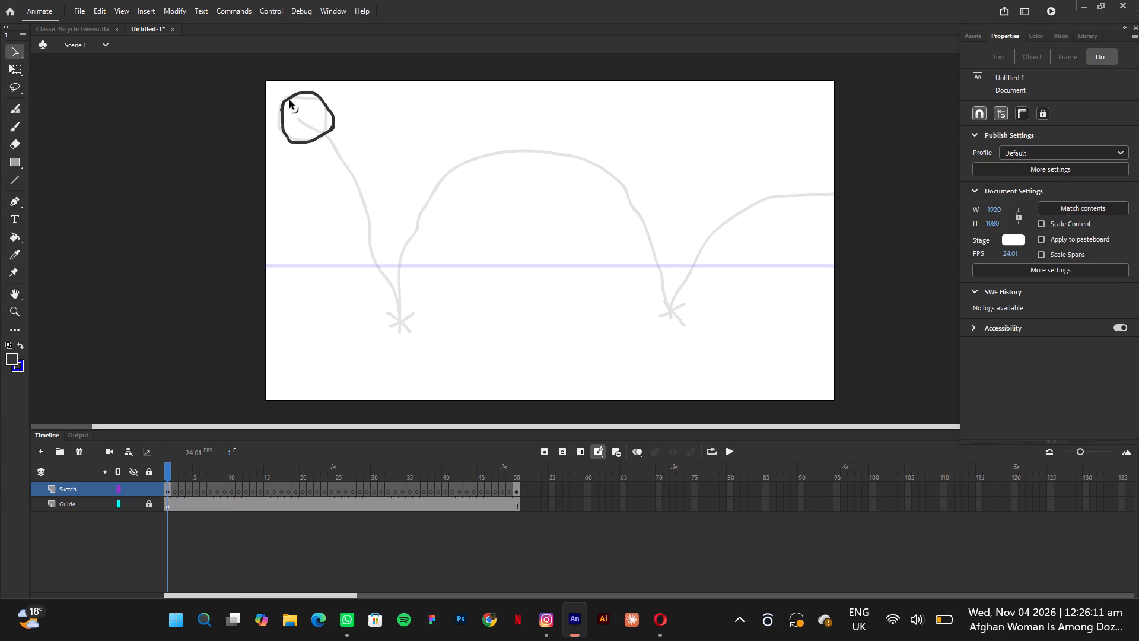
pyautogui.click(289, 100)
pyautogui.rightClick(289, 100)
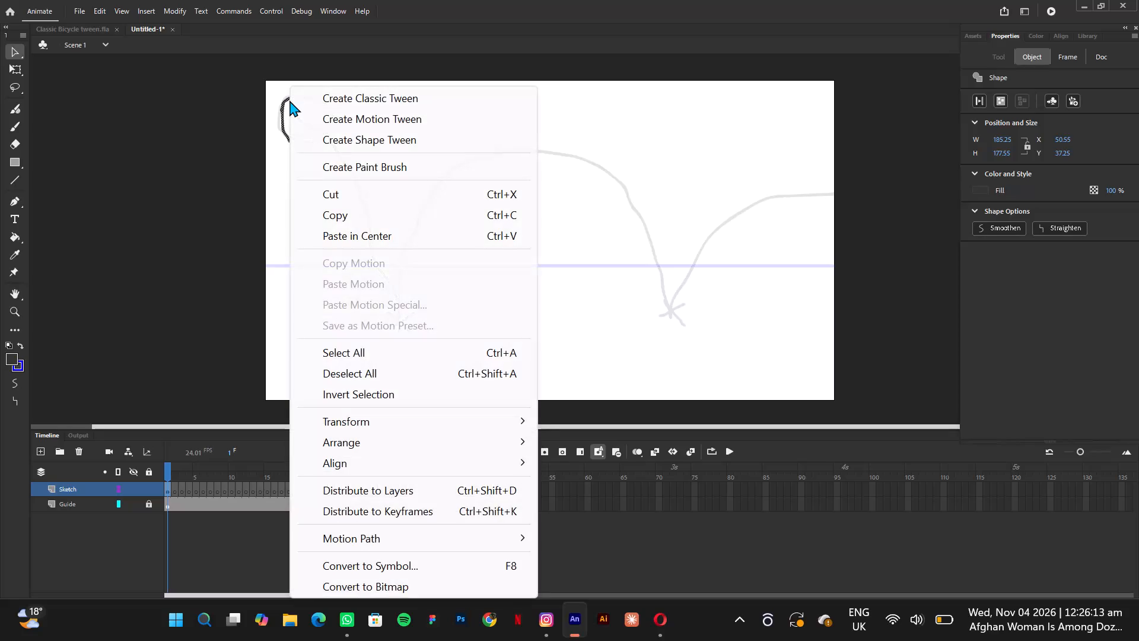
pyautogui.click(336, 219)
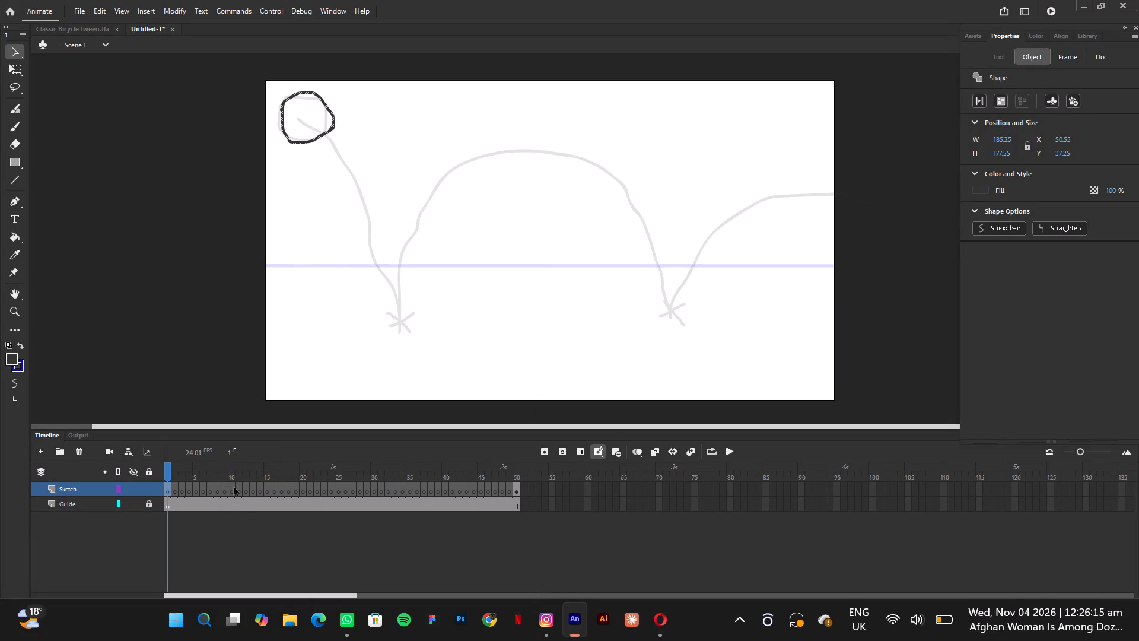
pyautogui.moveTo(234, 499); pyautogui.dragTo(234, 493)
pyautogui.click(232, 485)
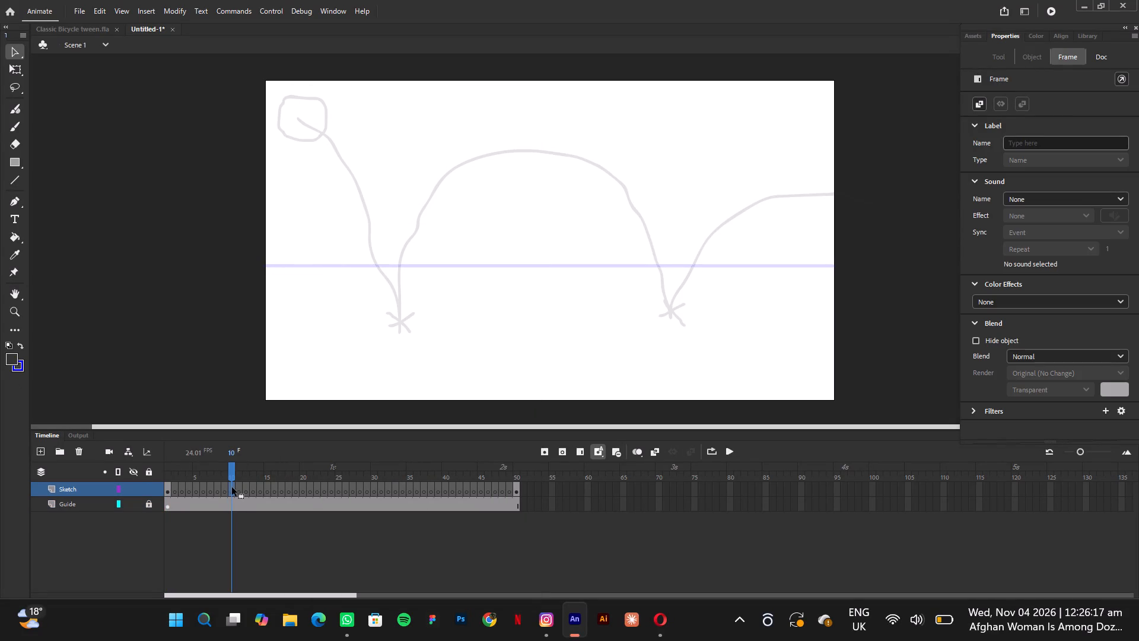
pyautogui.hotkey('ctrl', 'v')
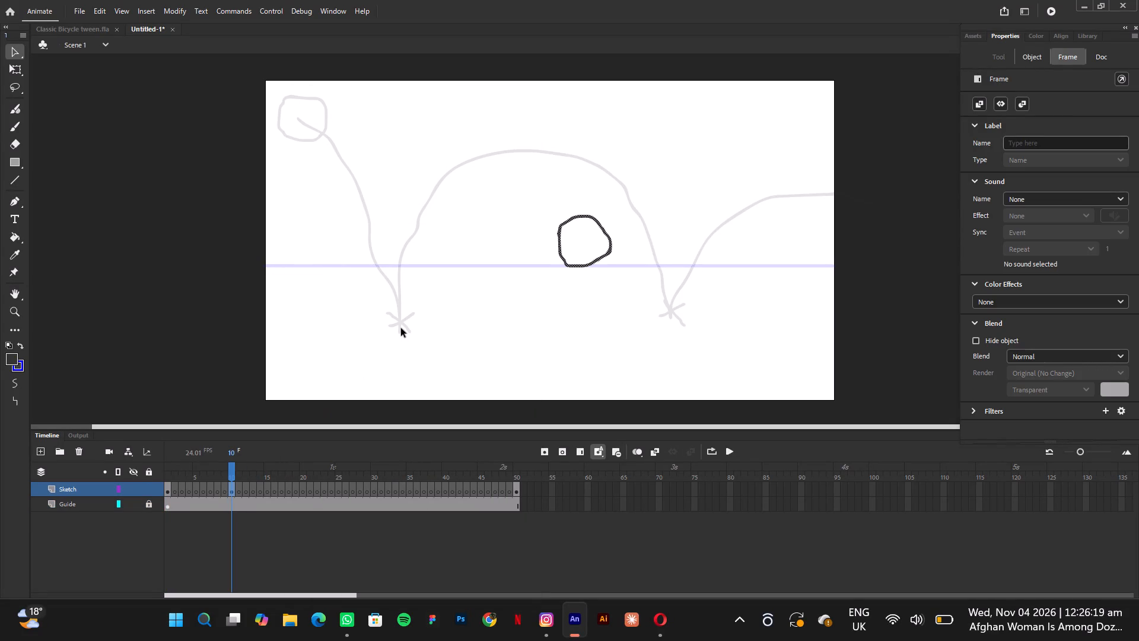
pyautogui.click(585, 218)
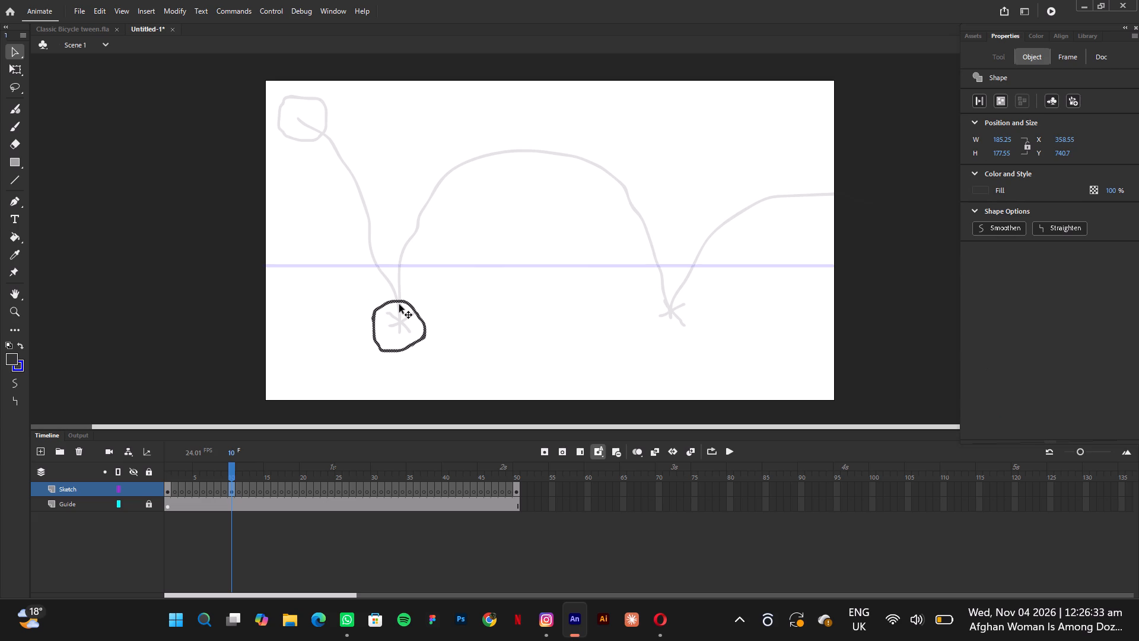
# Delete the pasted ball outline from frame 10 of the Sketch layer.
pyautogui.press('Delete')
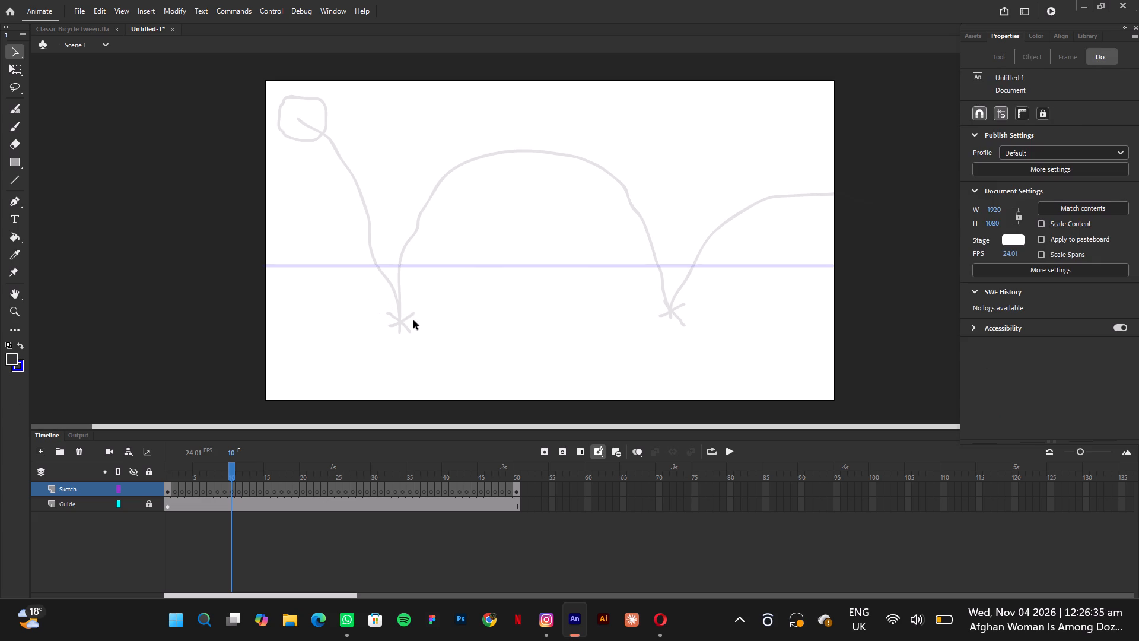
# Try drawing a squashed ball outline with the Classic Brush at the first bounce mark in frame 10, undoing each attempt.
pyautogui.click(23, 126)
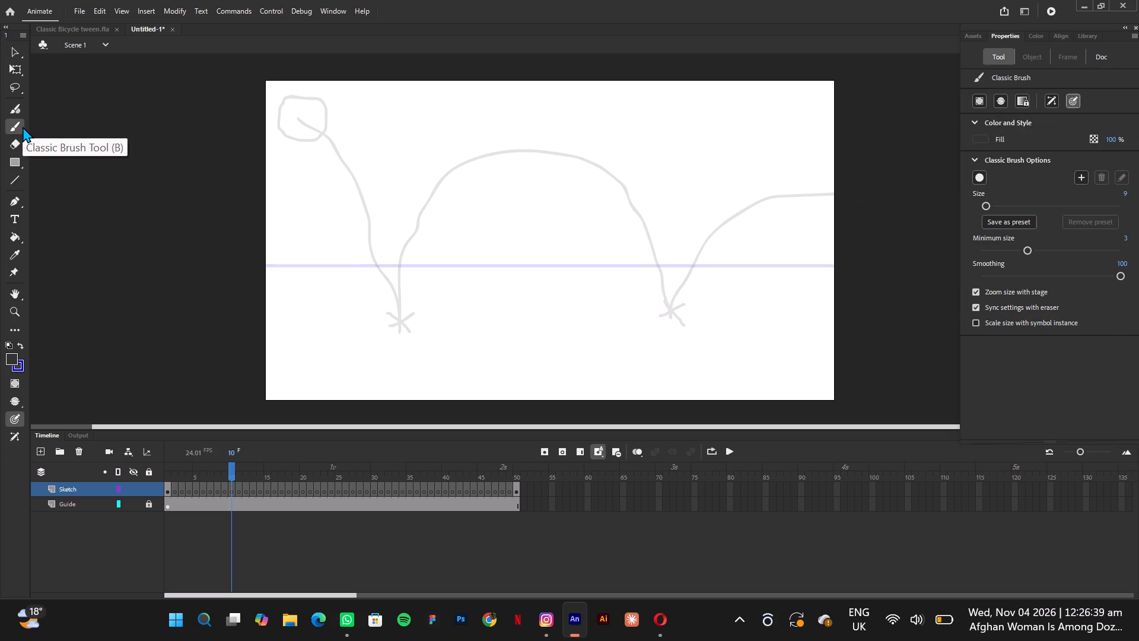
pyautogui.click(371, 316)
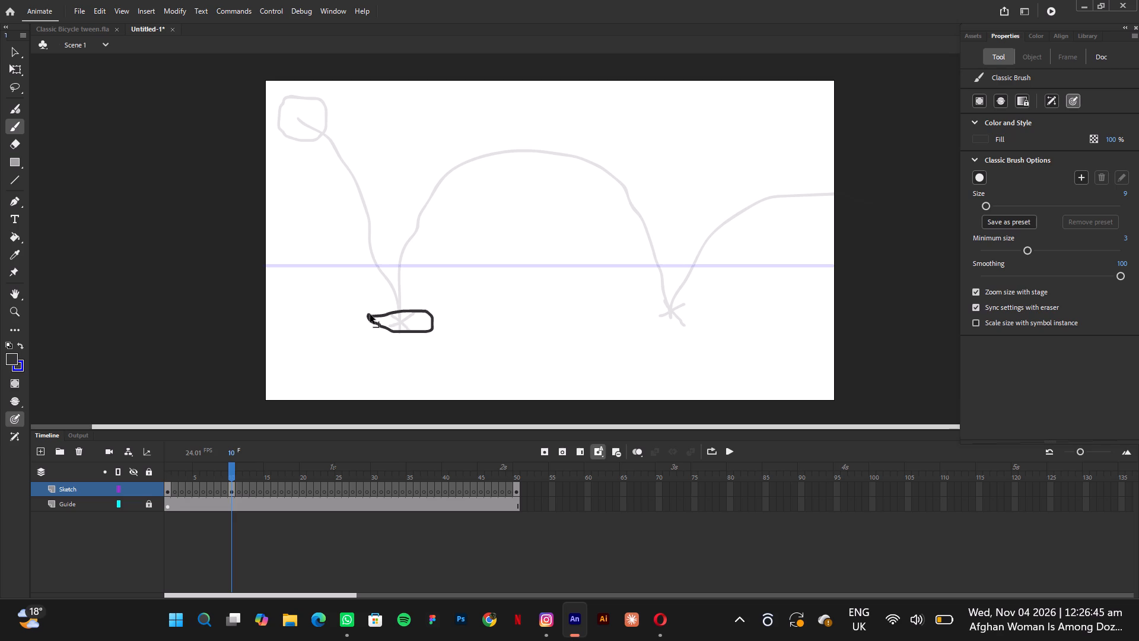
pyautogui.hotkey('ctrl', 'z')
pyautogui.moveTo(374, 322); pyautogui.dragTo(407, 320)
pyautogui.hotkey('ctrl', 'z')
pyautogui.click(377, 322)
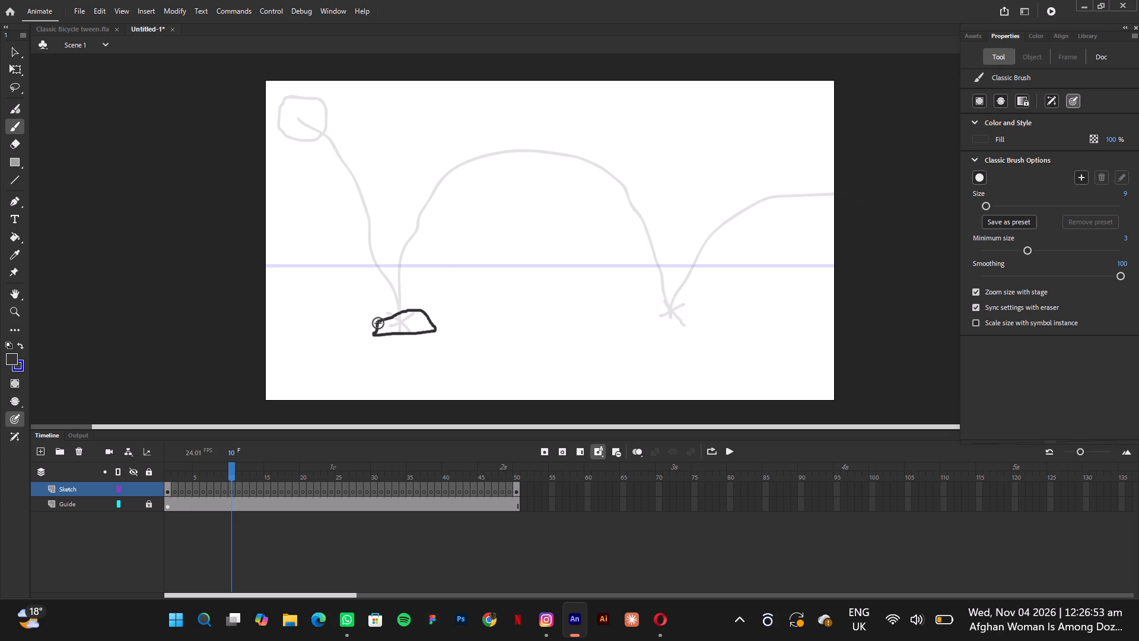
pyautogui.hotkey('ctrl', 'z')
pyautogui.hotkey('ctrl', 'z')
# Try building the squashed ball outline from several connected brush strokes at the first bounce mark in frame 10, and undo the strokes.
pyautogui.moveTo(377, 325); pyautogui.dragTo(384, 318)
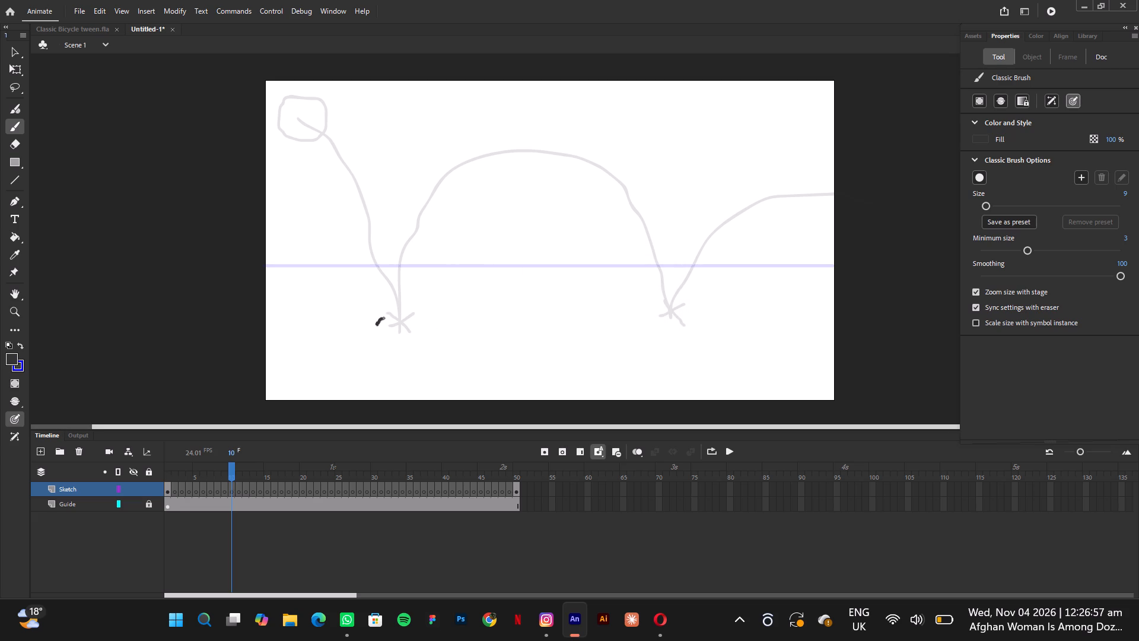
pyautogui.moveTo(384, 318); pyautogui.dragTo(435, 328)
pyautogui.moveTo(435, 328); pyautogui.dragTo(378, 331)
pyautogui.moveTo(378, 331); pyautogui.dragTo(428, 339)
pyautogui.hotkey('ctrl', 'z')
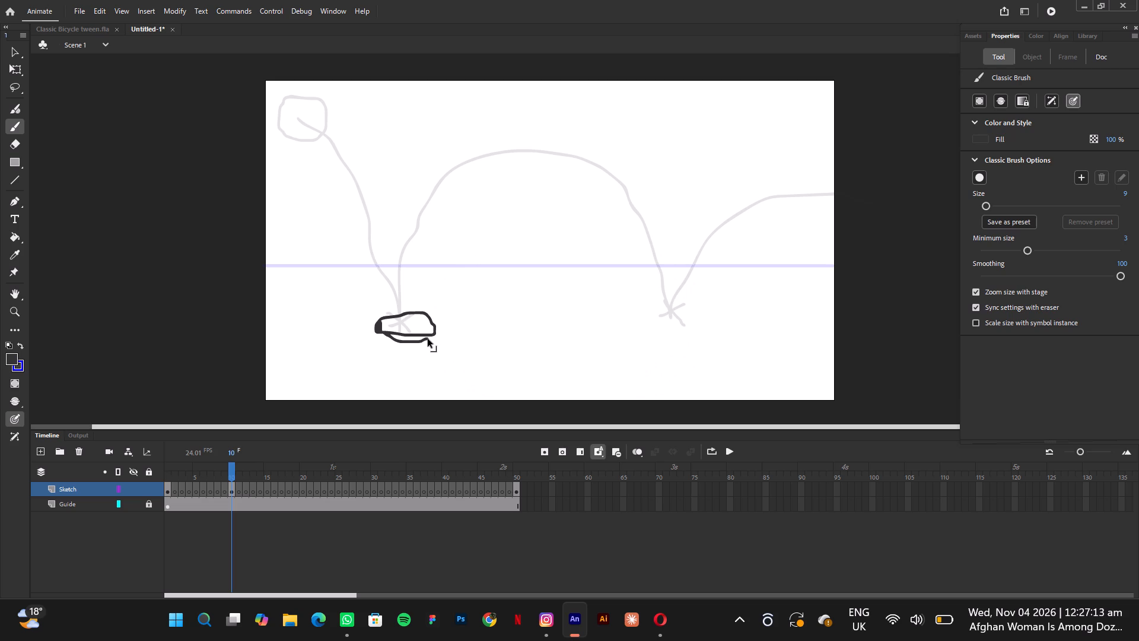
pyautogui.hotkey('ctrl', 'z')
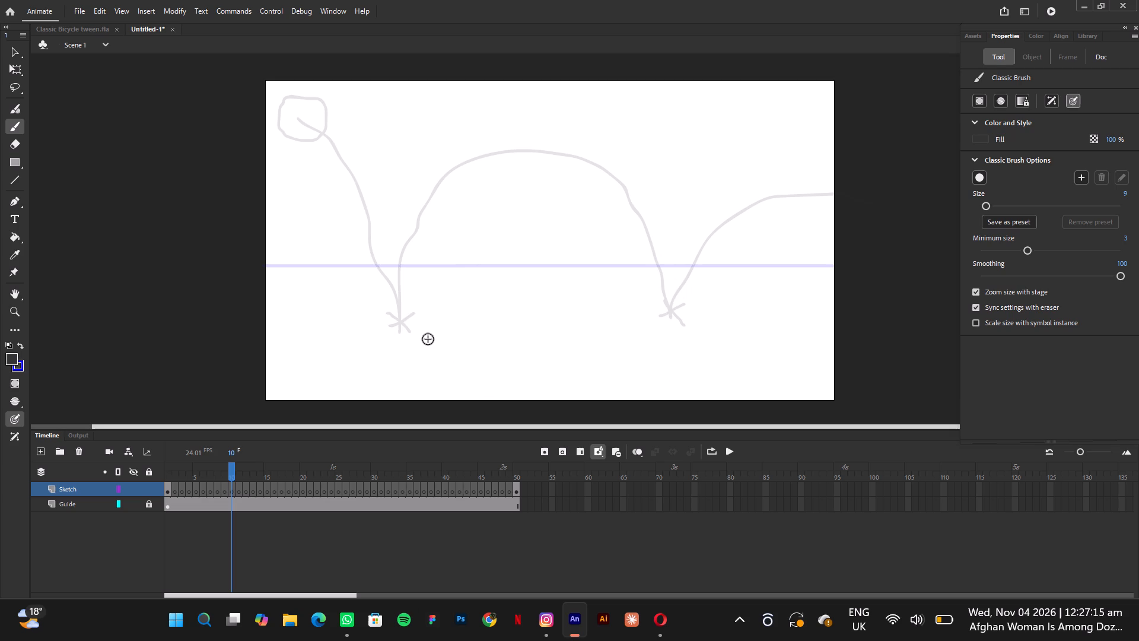
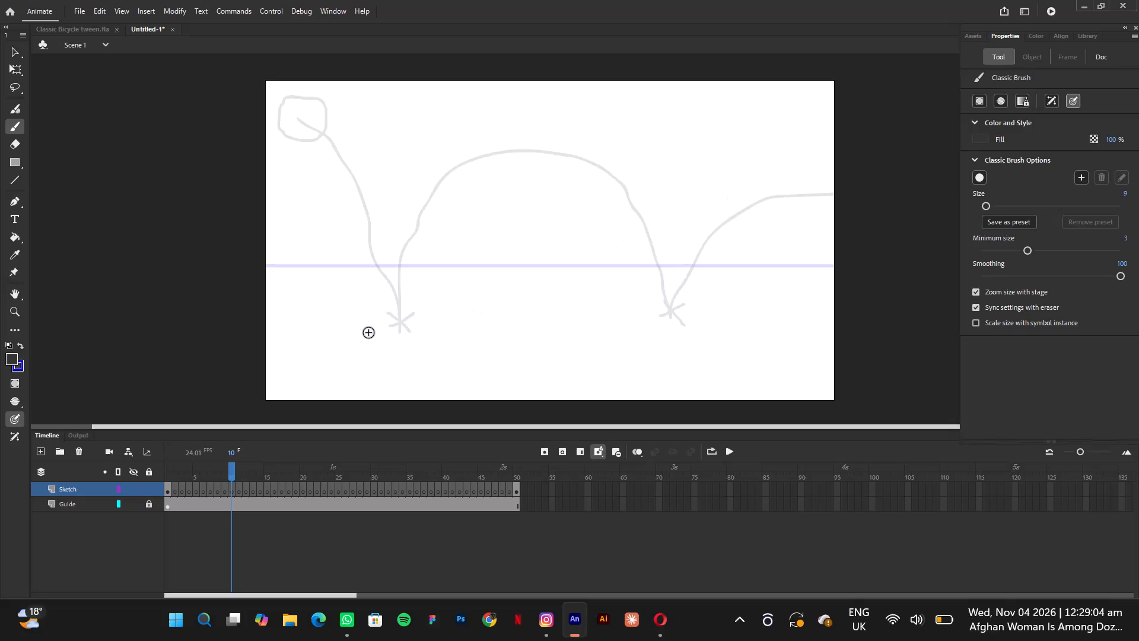
# Draw a closed, squashed ball outline about 231 by 77 px with the Classic Brush around the first bounce mark in frame 10.
pyautogui.moveTo(373, 319); pyautogui.dragTo(385, 316)
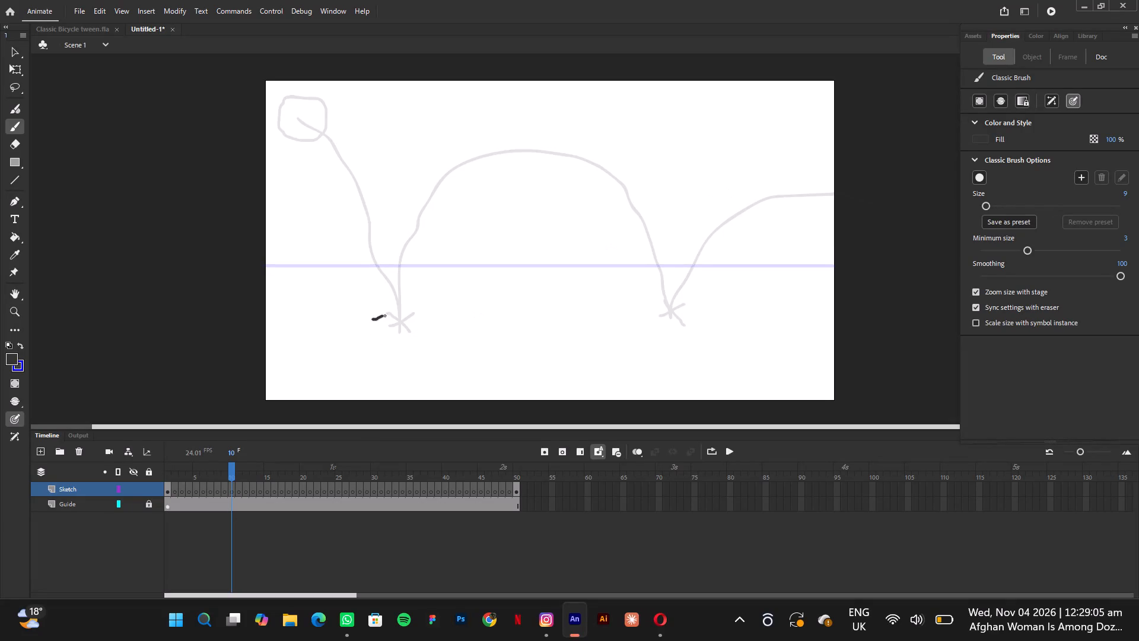
pyautogui.moveTo(385, 316); pyautogui.dragTo(437, 319)
pyautogui.moveTo(374, 319); pyautogui.dragTo(389, 329)
pyautogui.moveTo(389, 329); pyautogui.dragTo(439, 321)
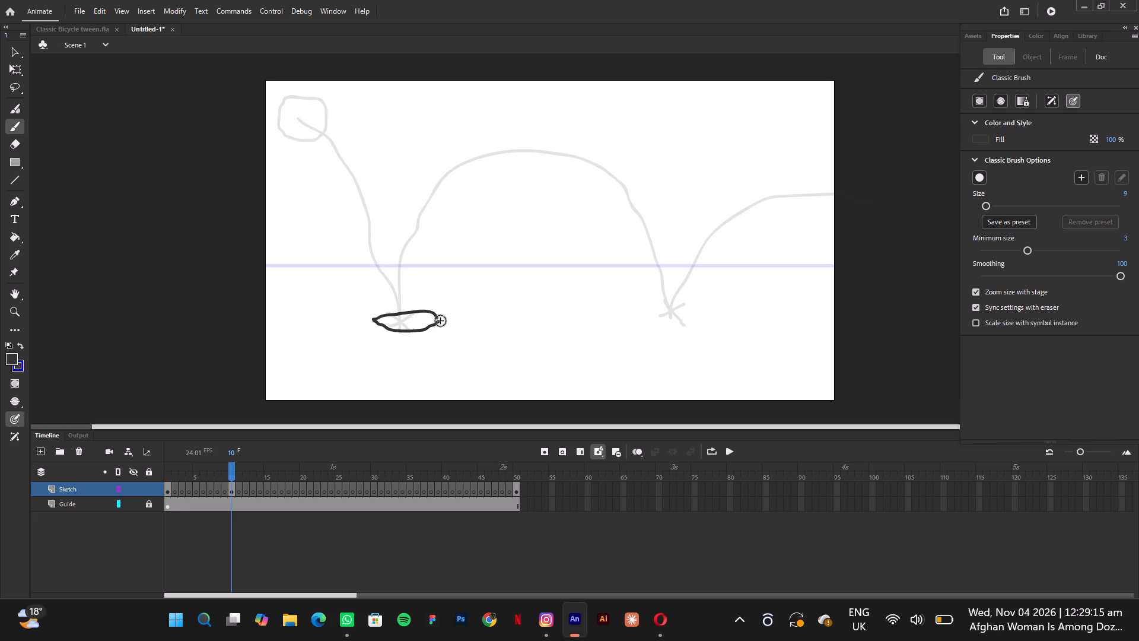
pyautogui.click(438, 322)
# Paste the copied round ball outline into frame 20 of the Sketch layer and move it to the arc's peak, about X 815, Y 164.
pyautogui.click(11, 51)
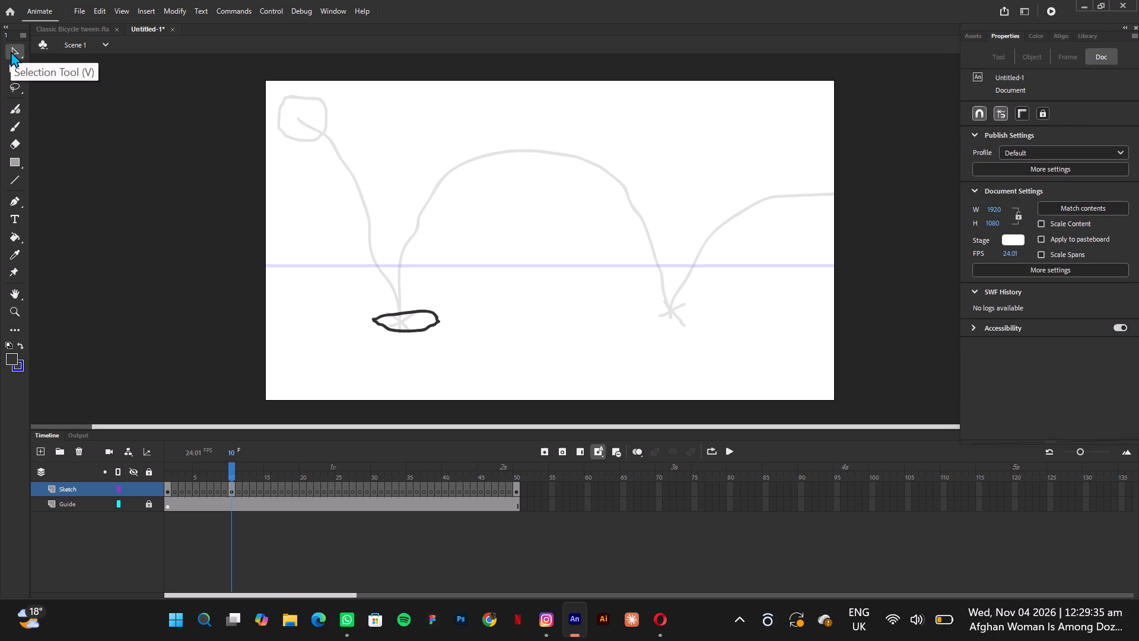
pyautogui.click(303, 490)
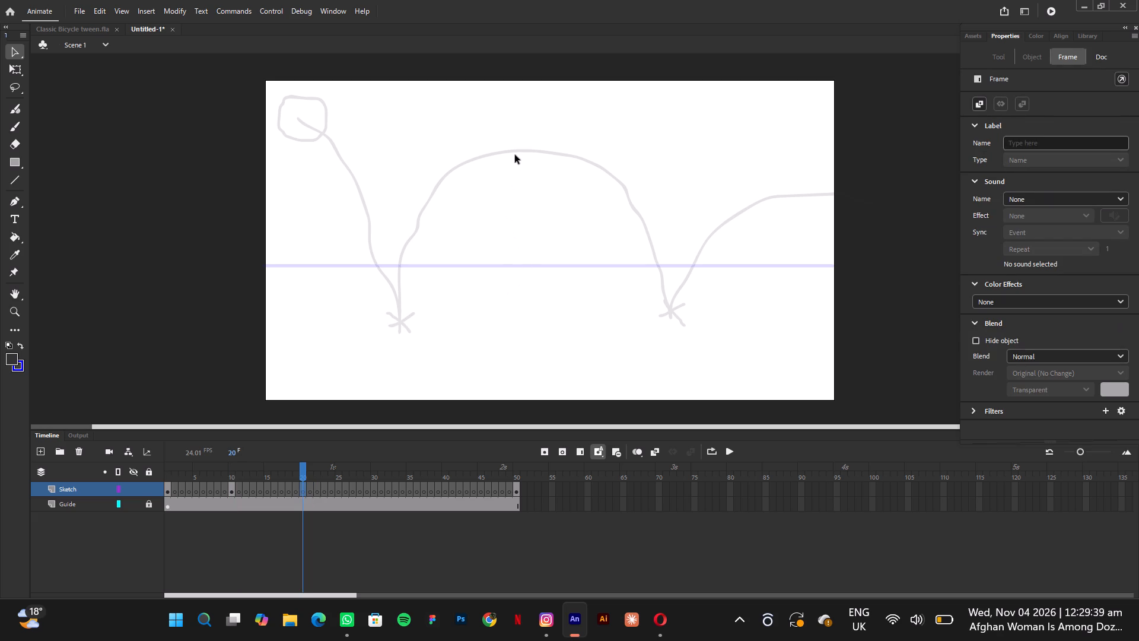
pyautogui.hotkey('ctrl', 'v')
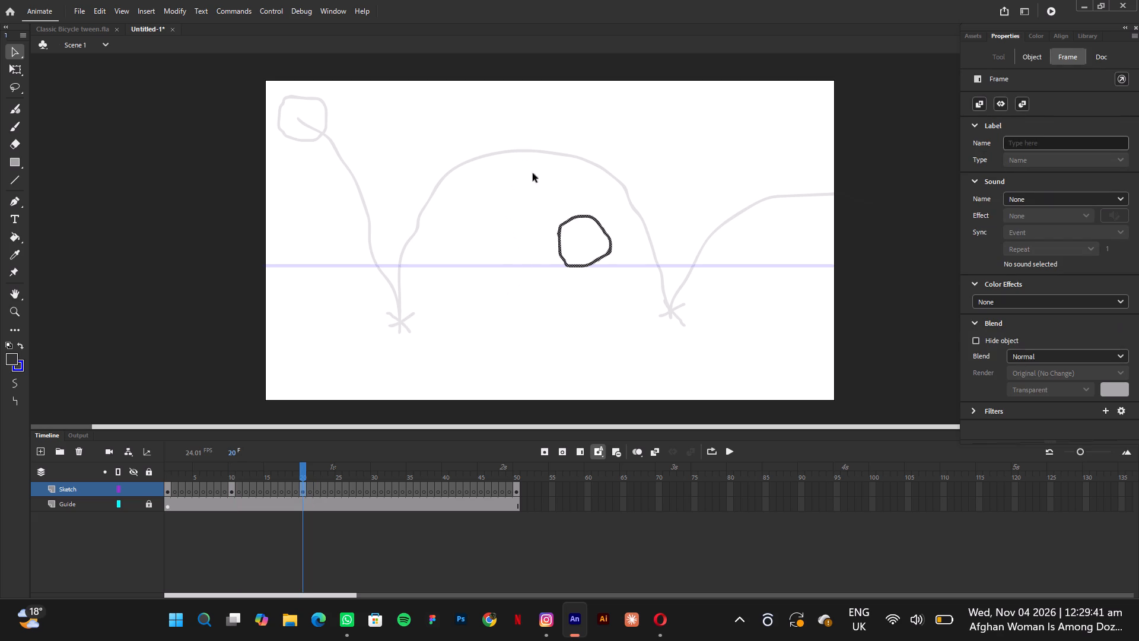
pyautogui.moveTo(571, 223); pyautogui.dragTo(521, 137)
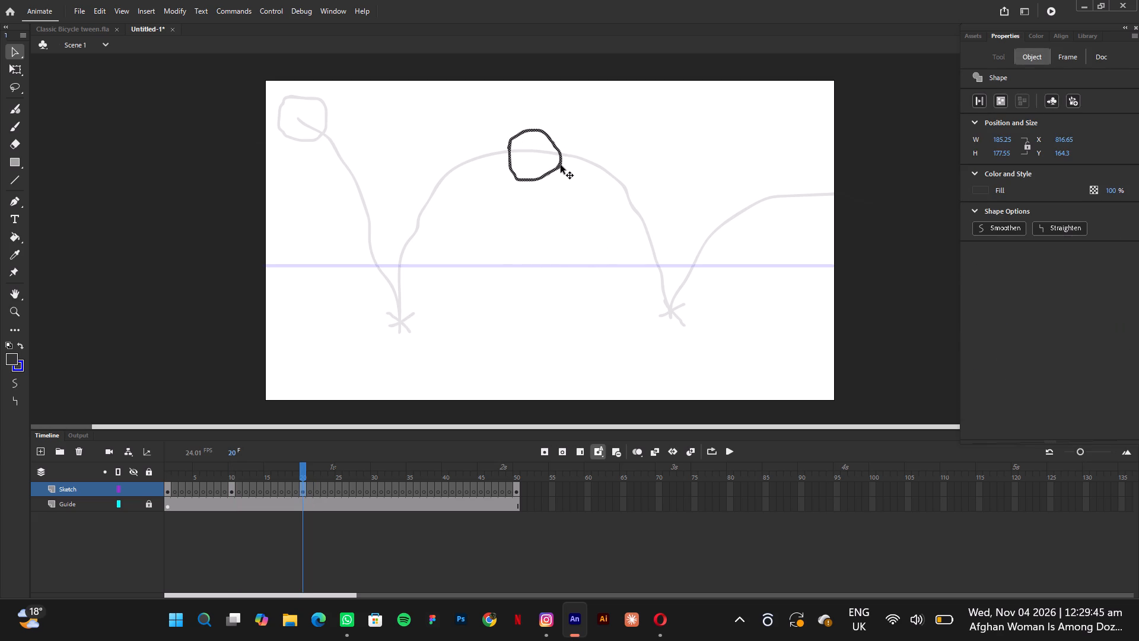
pyautogui.click(561, 165)
# Copy the squashed ball from frame 10 into frame 30 and move it onto the second bounce mark, about X 1248, Y 741.
pyautogui.click(230, 490)
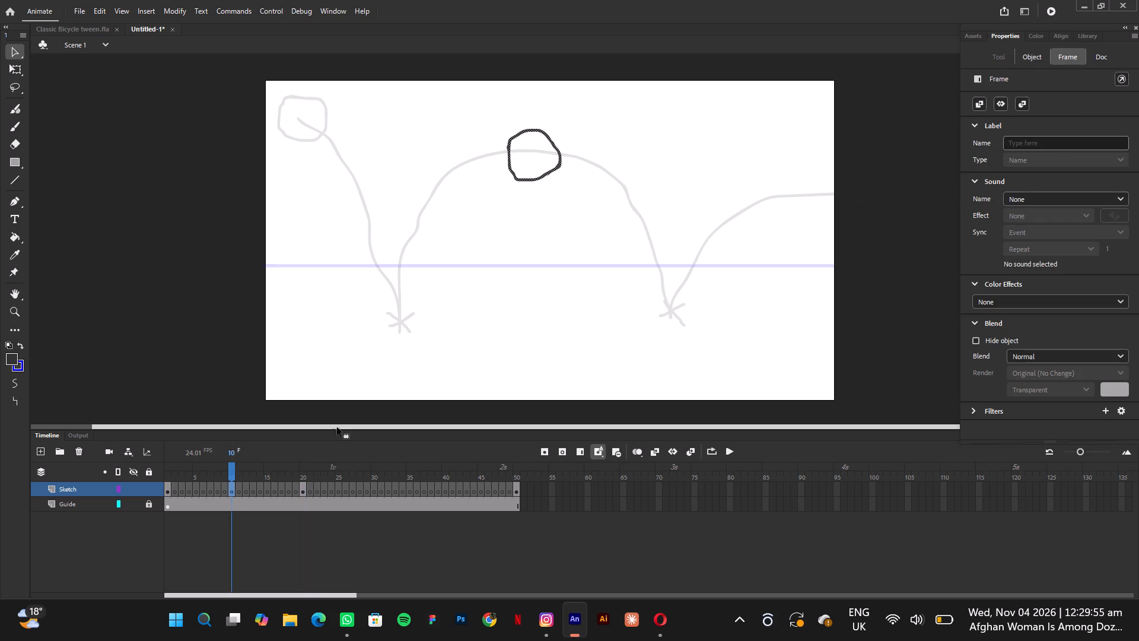
pyautogui.hotkey('ctrl', 'c')
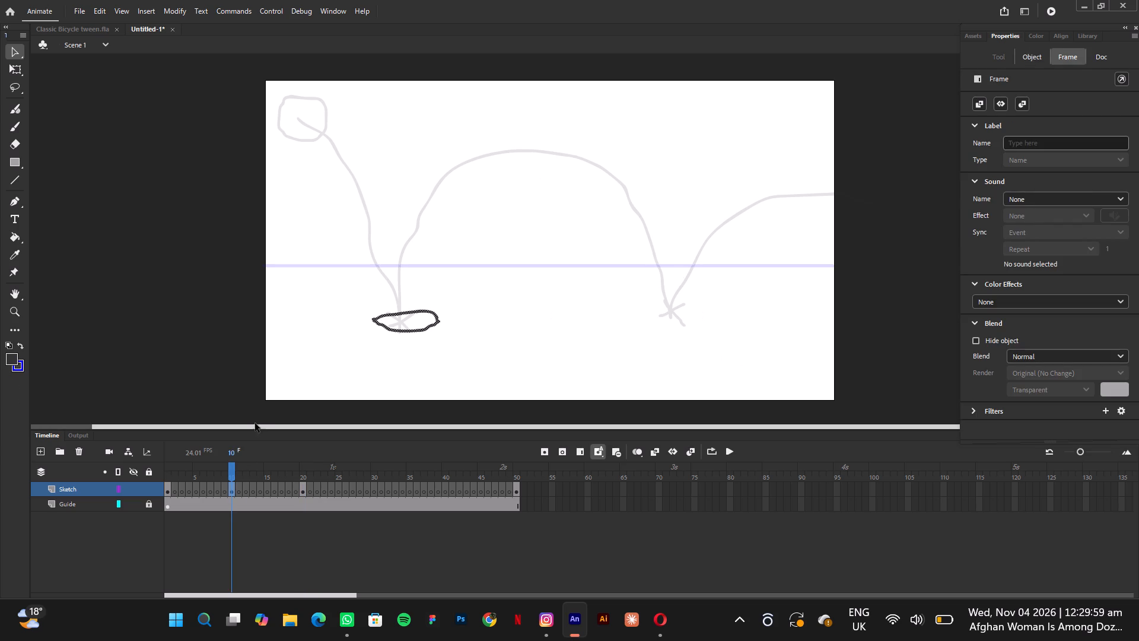
pyautogui.click(377, 491)
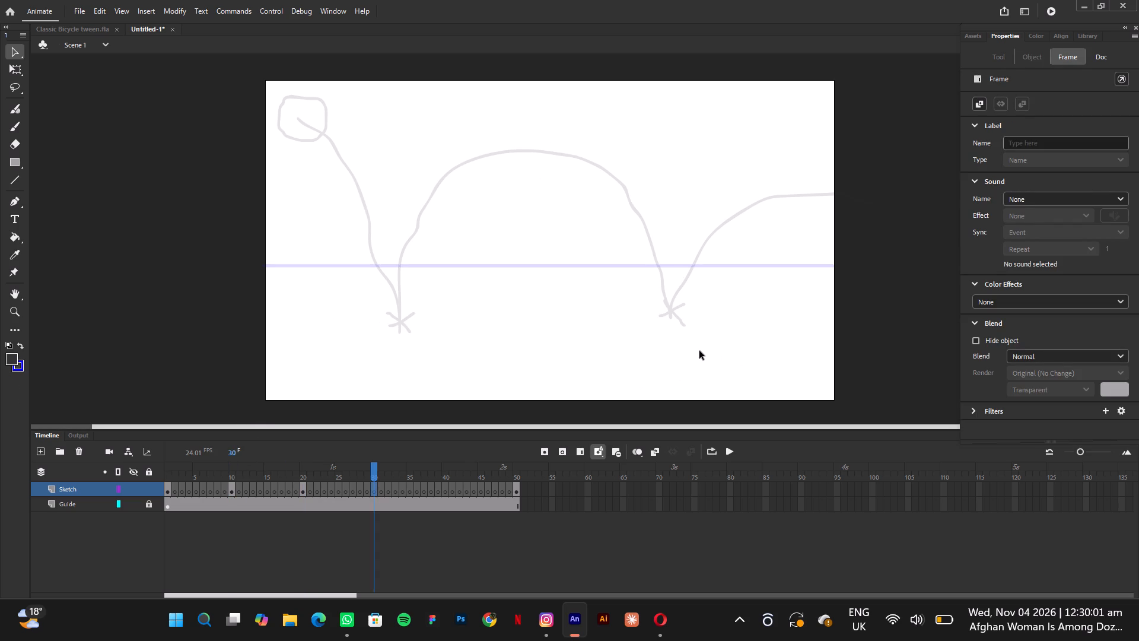
pyautogui.hotkey('ctrl', 'v')
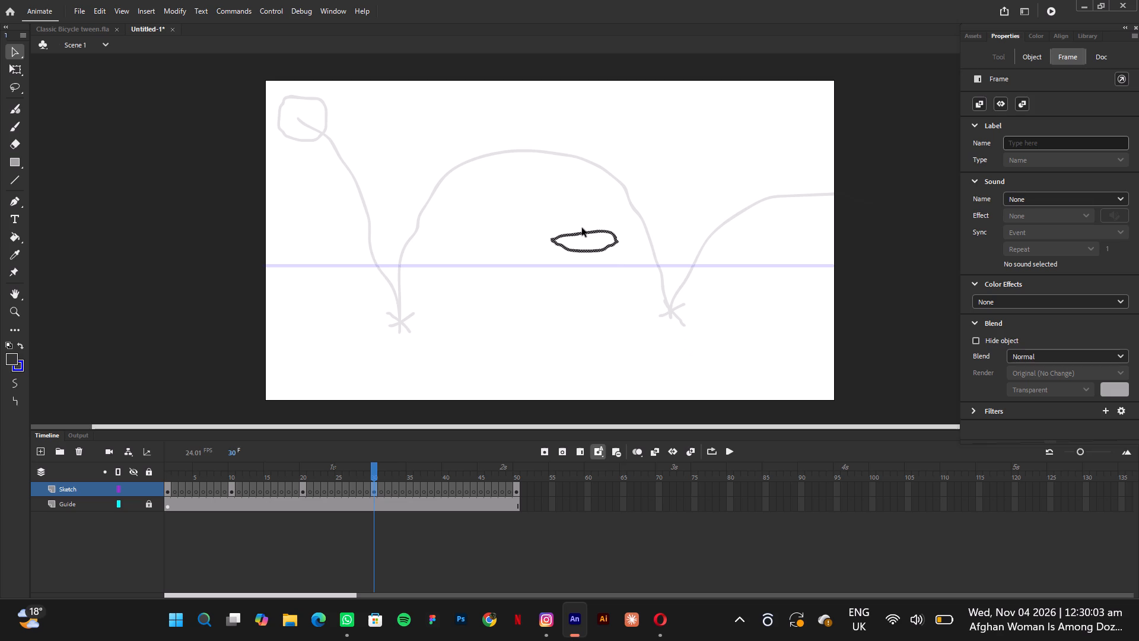
pyautogui.click(583, 231)
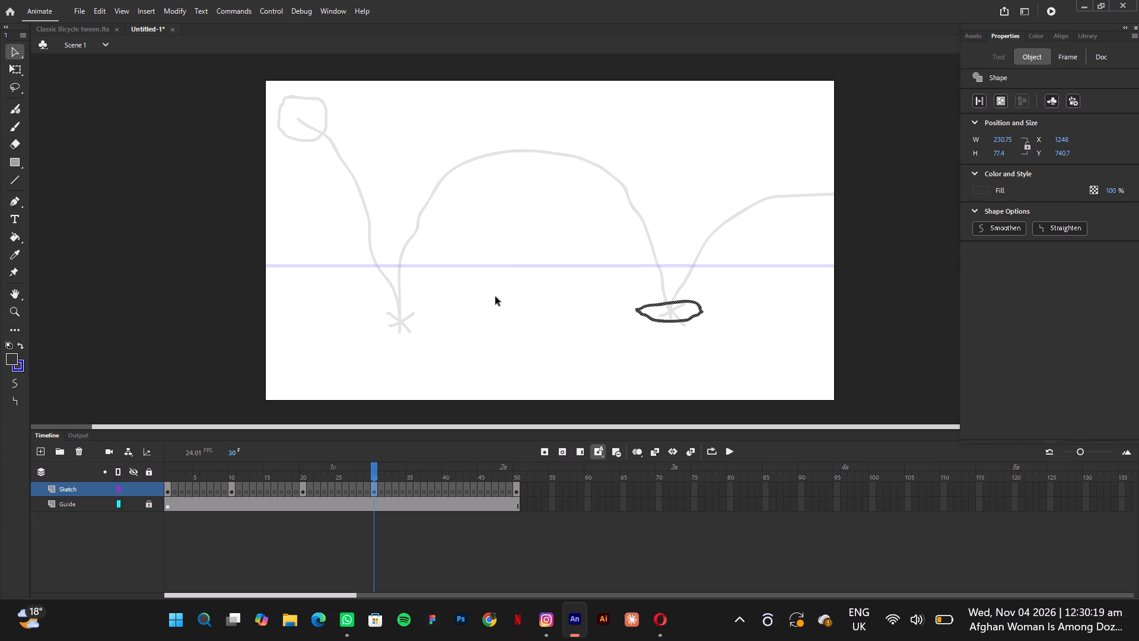
# Copy the round ball from frame 20 into frame 40 and move it to the guide path's end, about X 1825, Y 308.
pyautogui.click(303, 496)
pyautogui.hotkey('ctrl', 'c')
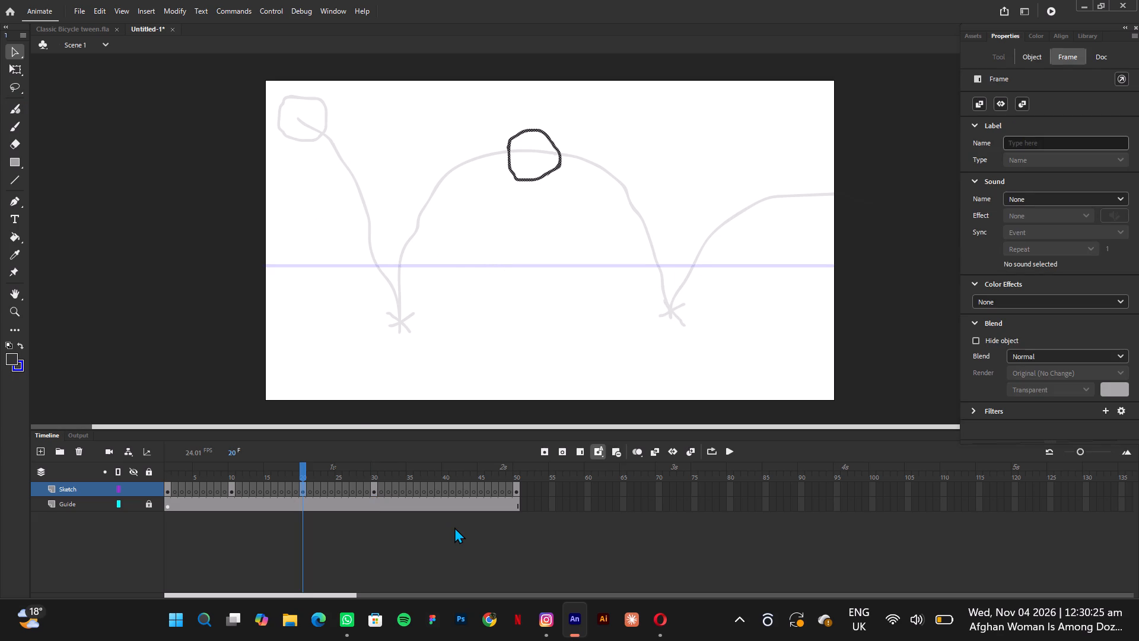
pyautogui.click(446, 491)
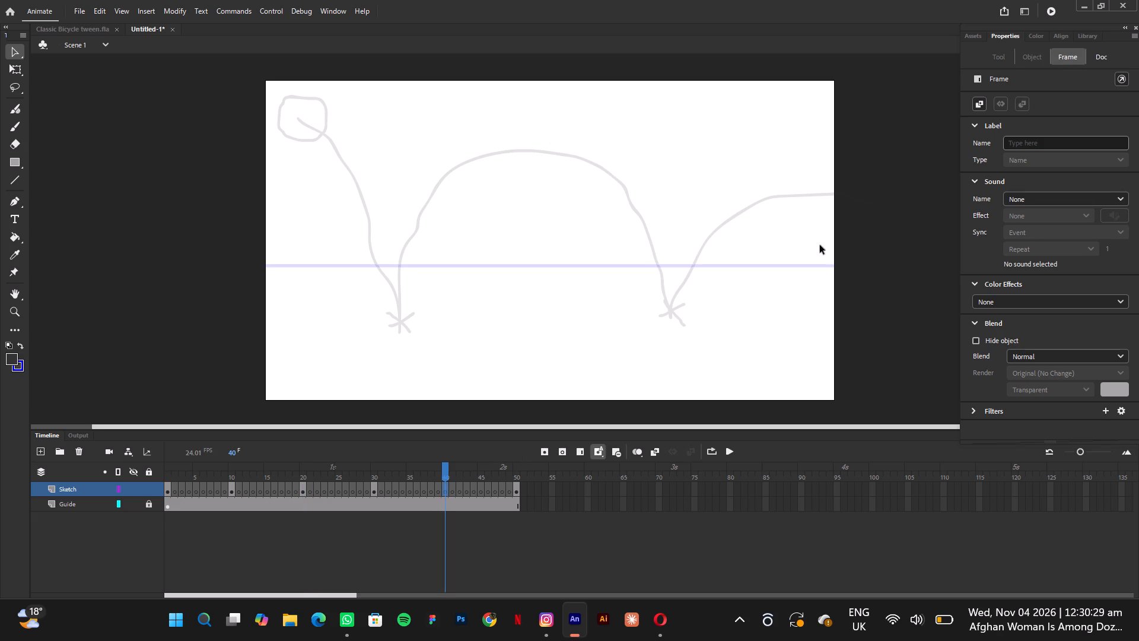
pyautogui.hotkey('ctrl', 'v')
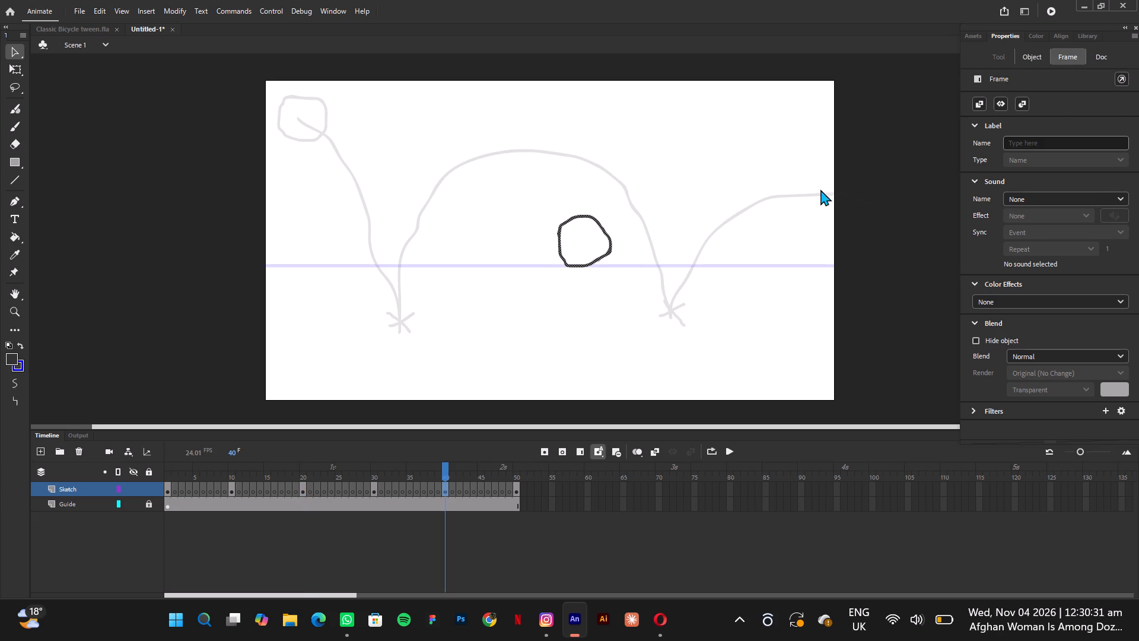
pyautogui.moveTo(567, 226); pyautogui.dragTo(762, 215)
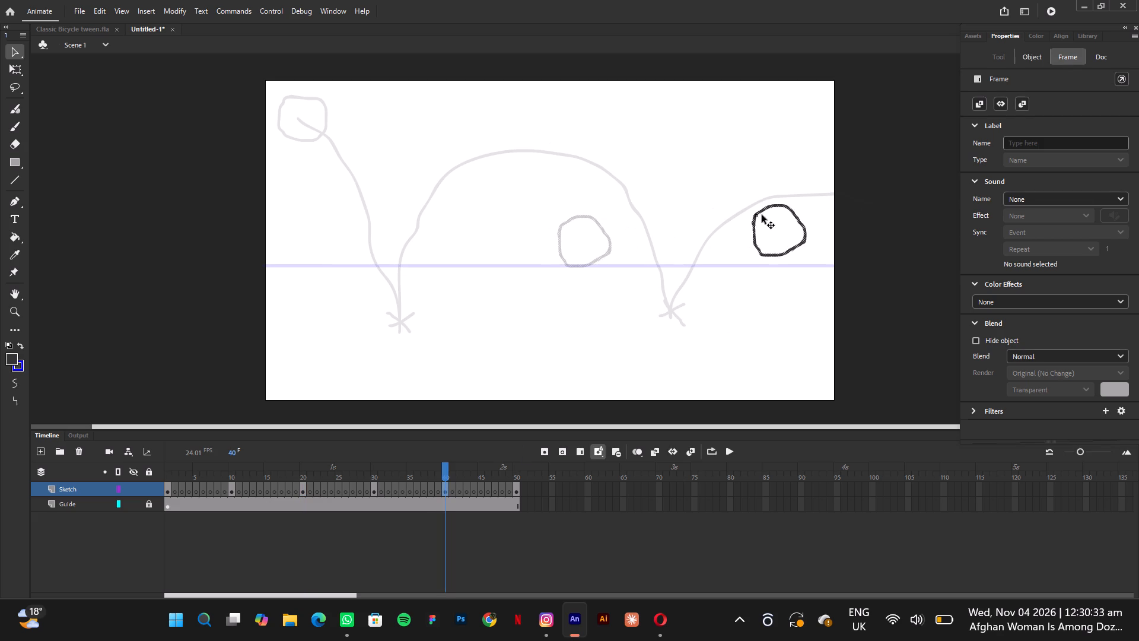
pyautogui.moveTo(762, 215); pyautogui.dragTo(815, 188)
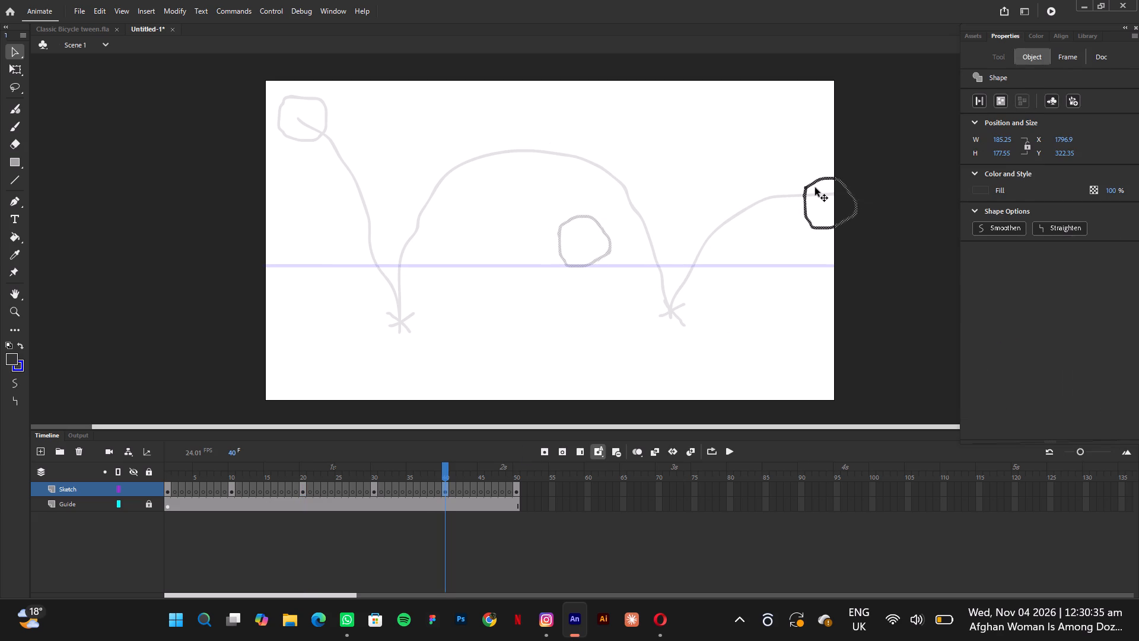
pyautogui.moveTo(815, 188); pyautogui.dragTo(816, 182)
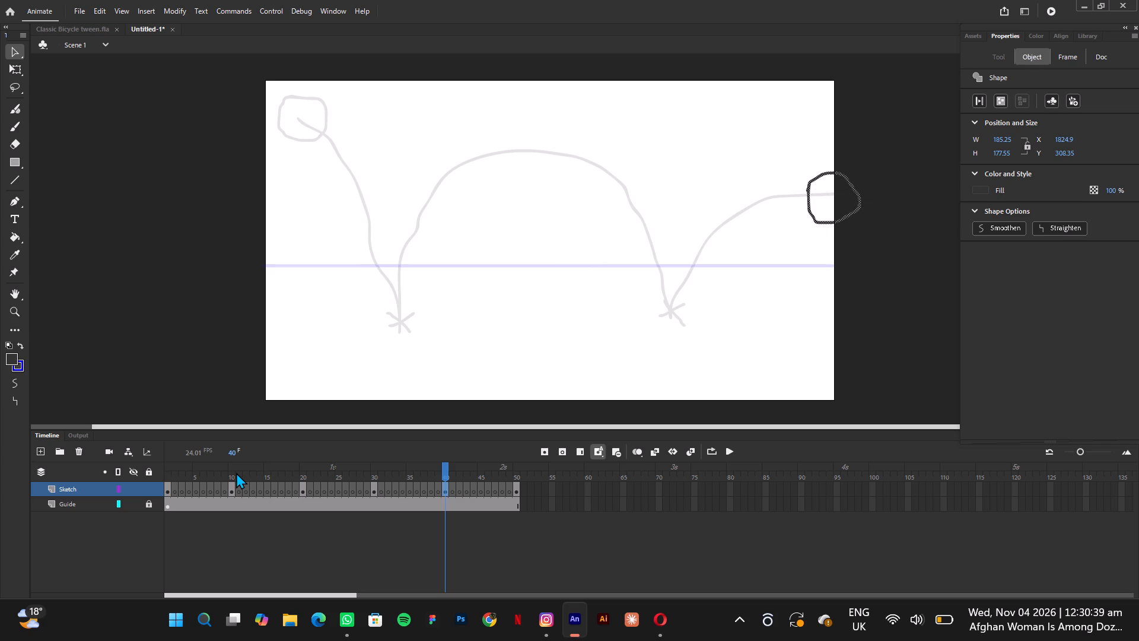
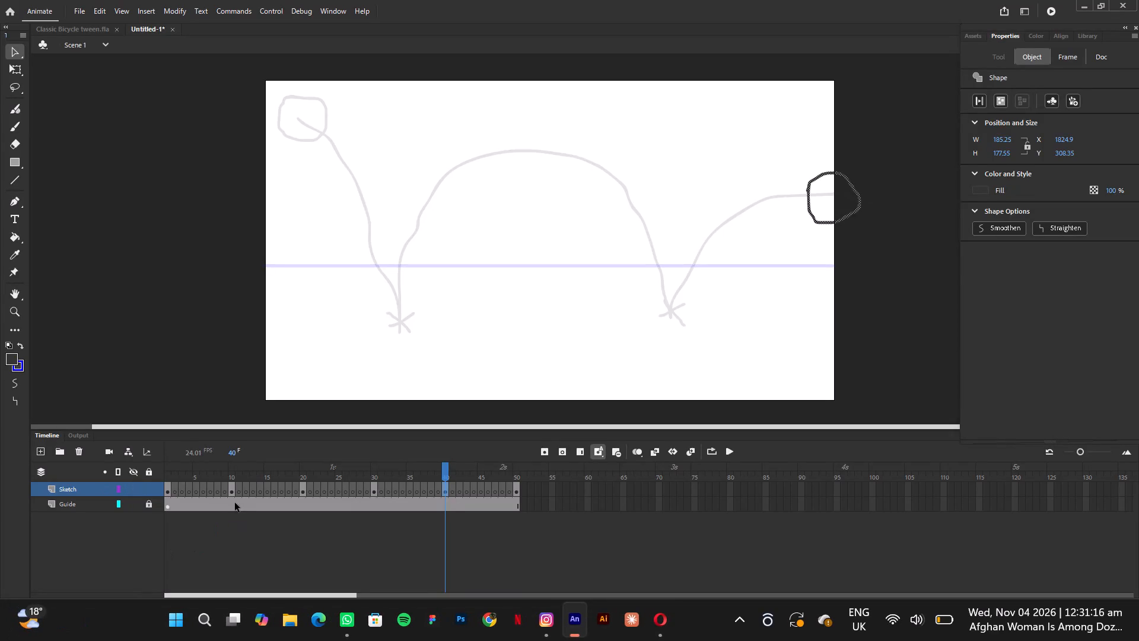
# Turn on onion skinning at frame 11 of the Sketch layer.
pyautogui.click(236, 494)
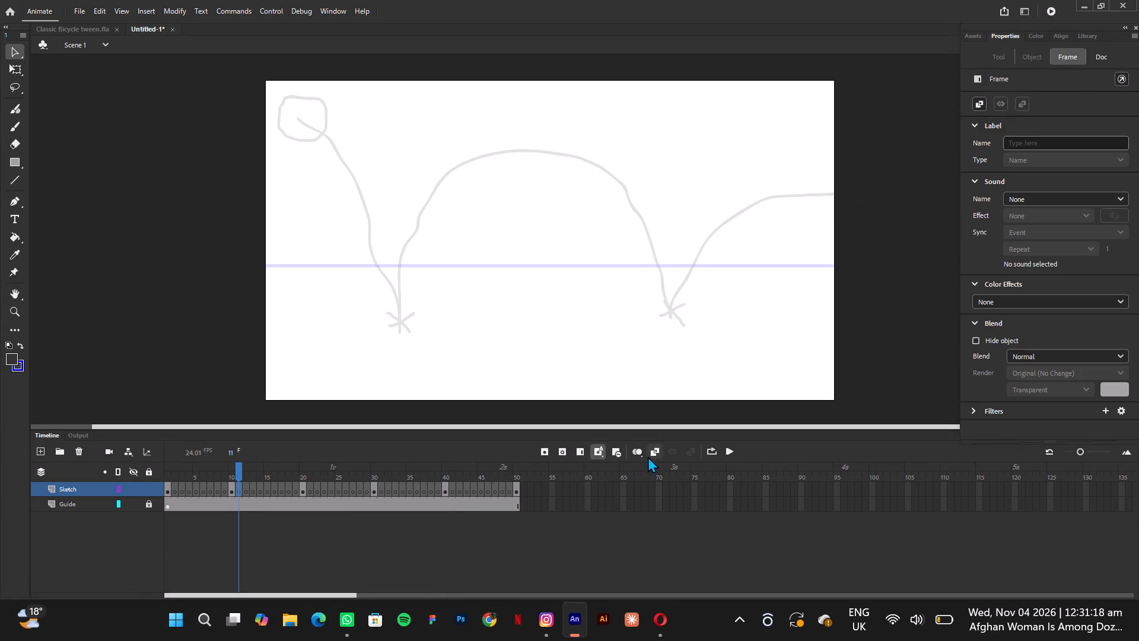
pyautogui.click(638, 453)
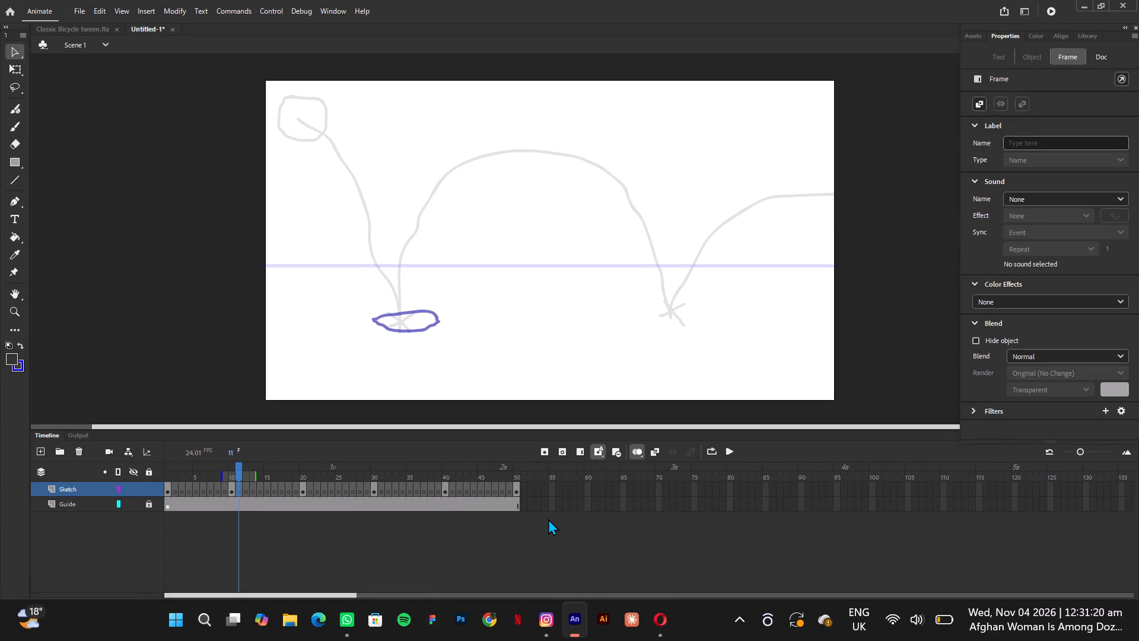
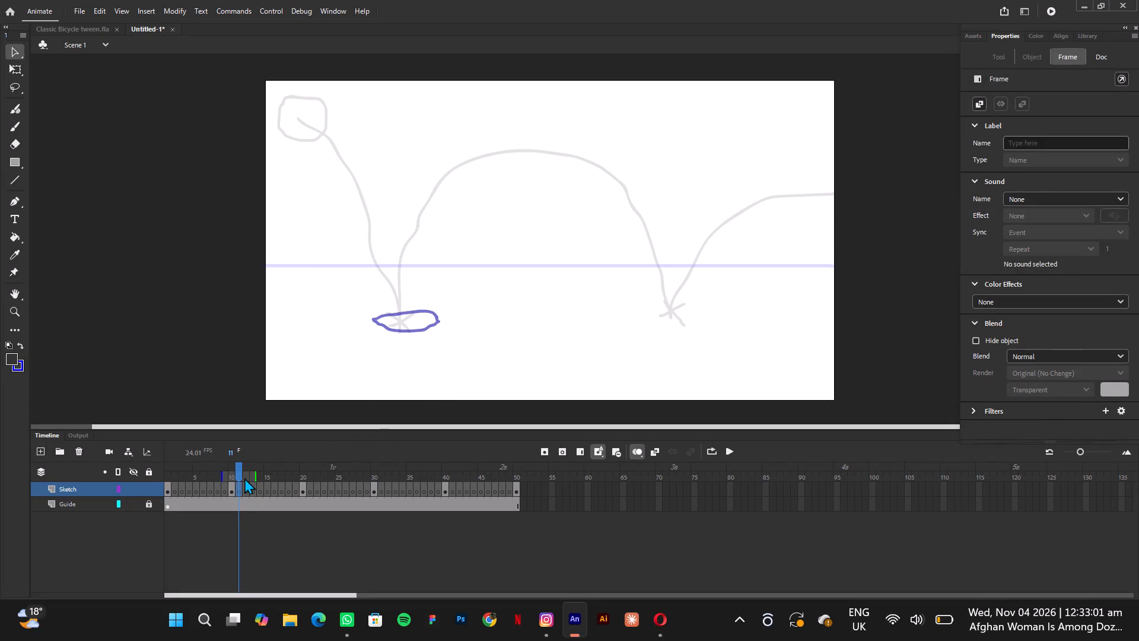
# In frame 9 of the Sketch layer, draw a narrow stretched ball with the Classic Brush, slanting along the path into the first impact mark.
pyautogui.click(230, 491)
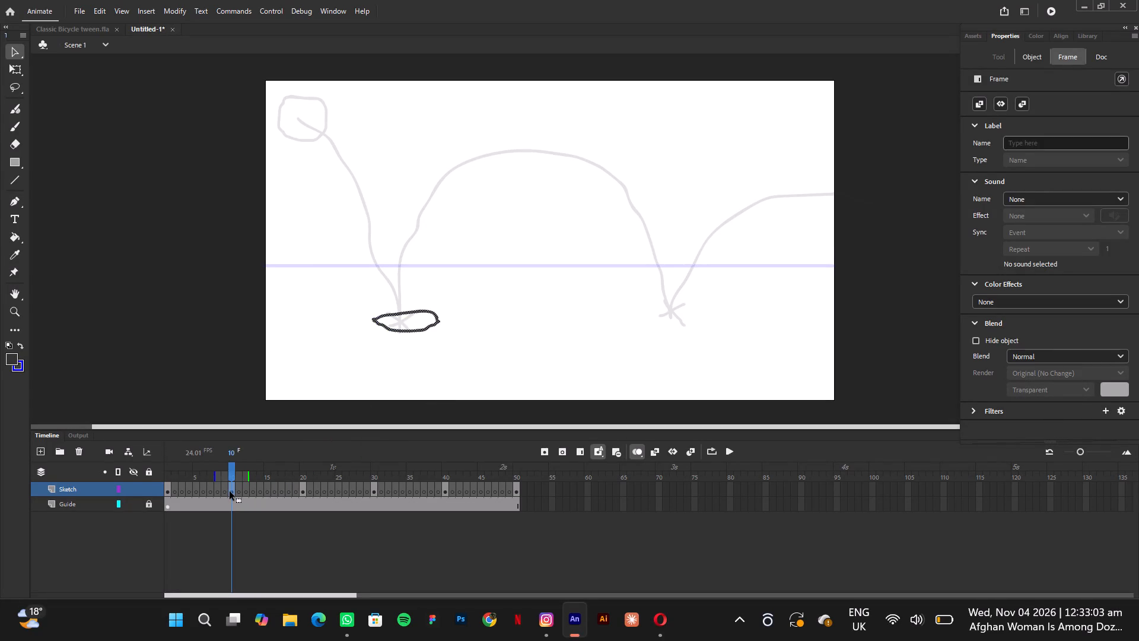
pyautogui.click(227, 490)
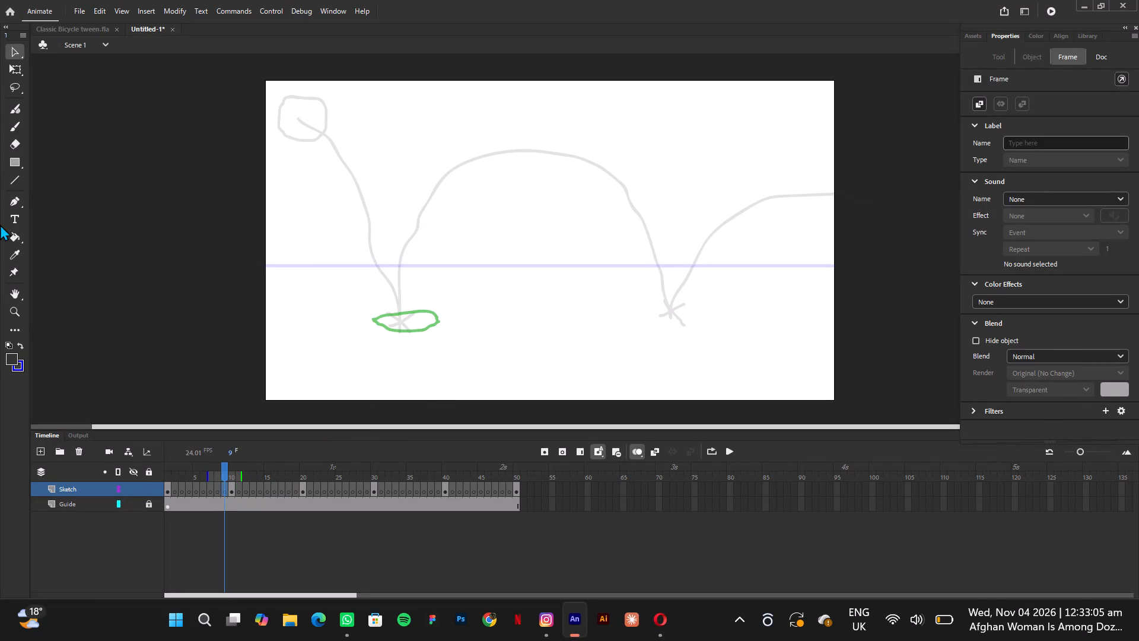
pyautogui.click(14, 132)
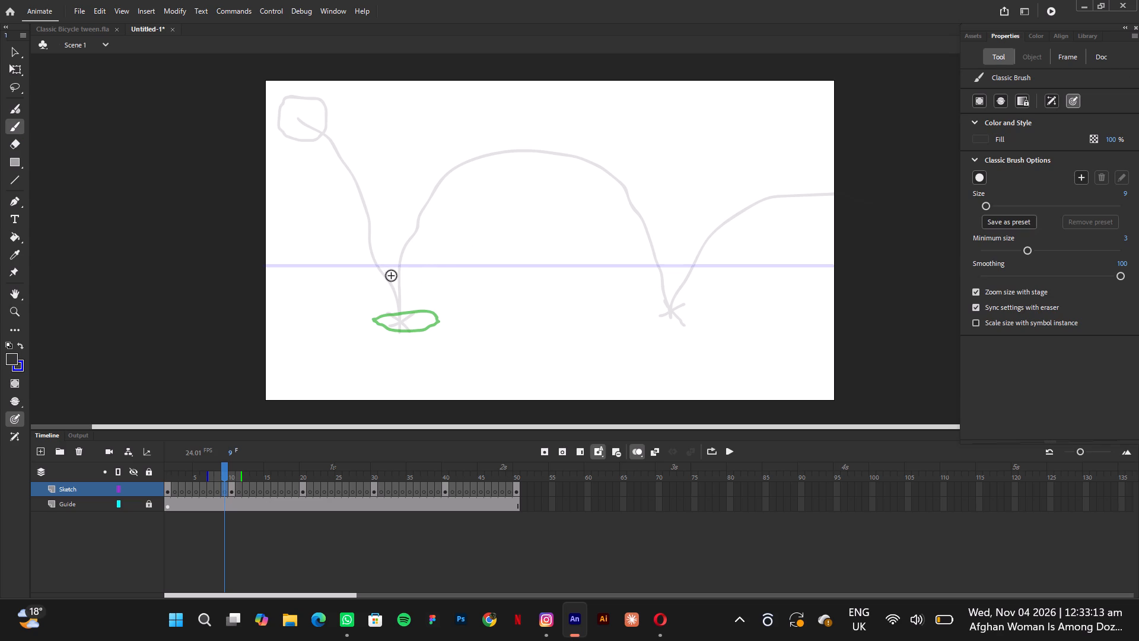
pyautogui.moveTo(393, 272); pyautogui.dragTo(387, 271)
pyautogui.moveTo(387, 271); pyautogui.dragTo(393, 313)
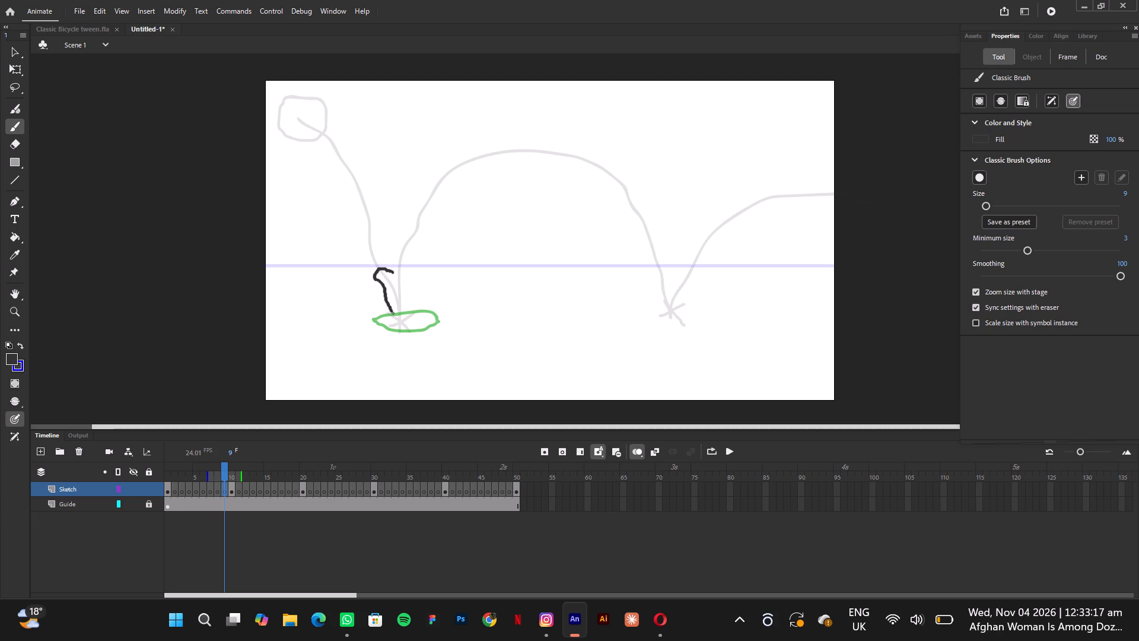
pyautogui.moveTo(393, 313); pyautogui.dragTo(411, 309)
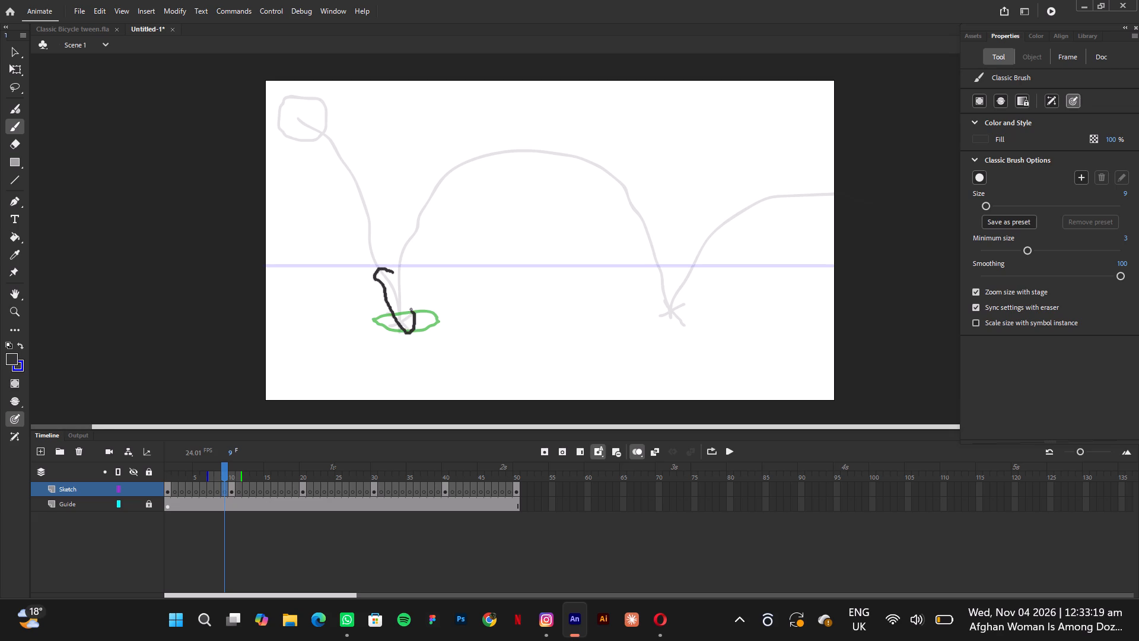
pyautogui.moveTo(411, 309); pyautogui.dragTo(376, 273)
pyautogui.moveTo(376, 273); pyautogui.dragTo(391, 307)
pyautogui.moveTo(391, 307); pyautogui.dragTo(392, 316)
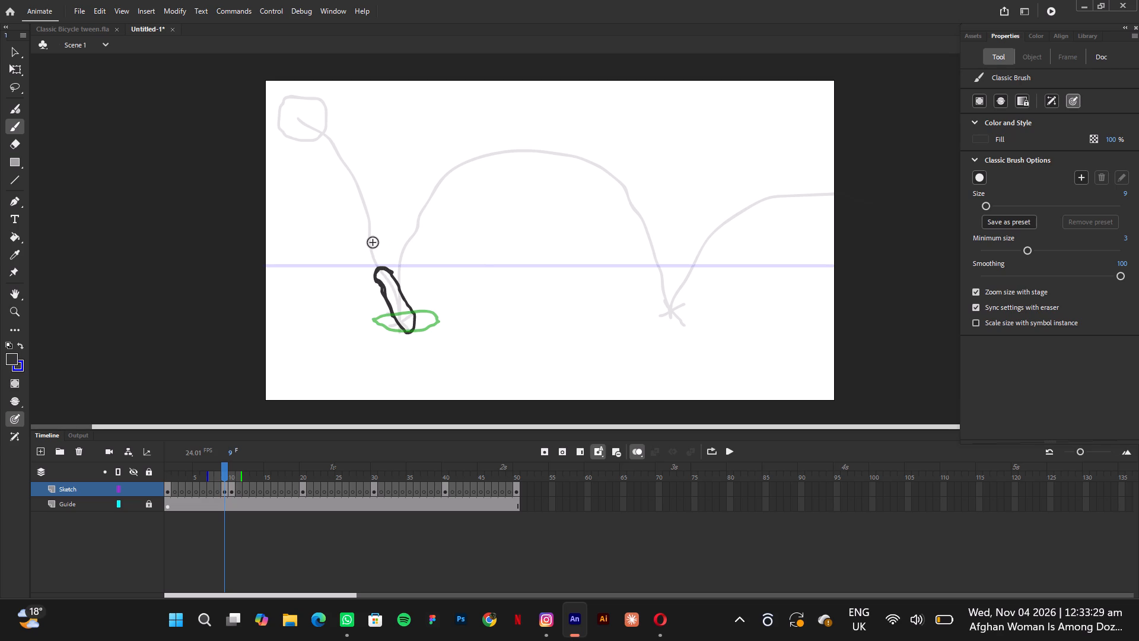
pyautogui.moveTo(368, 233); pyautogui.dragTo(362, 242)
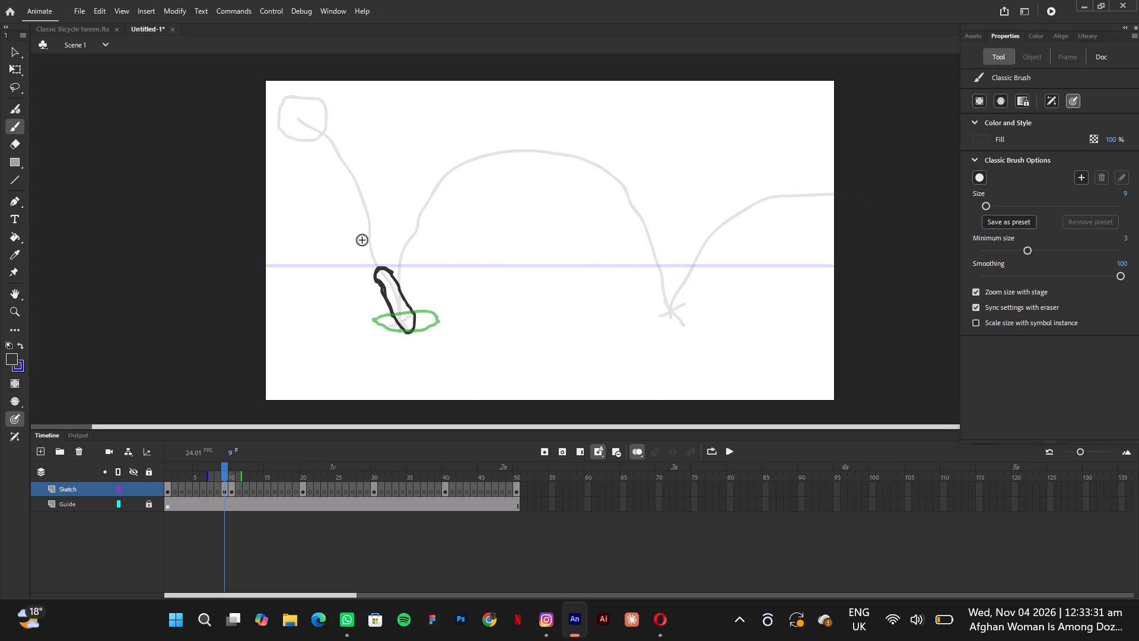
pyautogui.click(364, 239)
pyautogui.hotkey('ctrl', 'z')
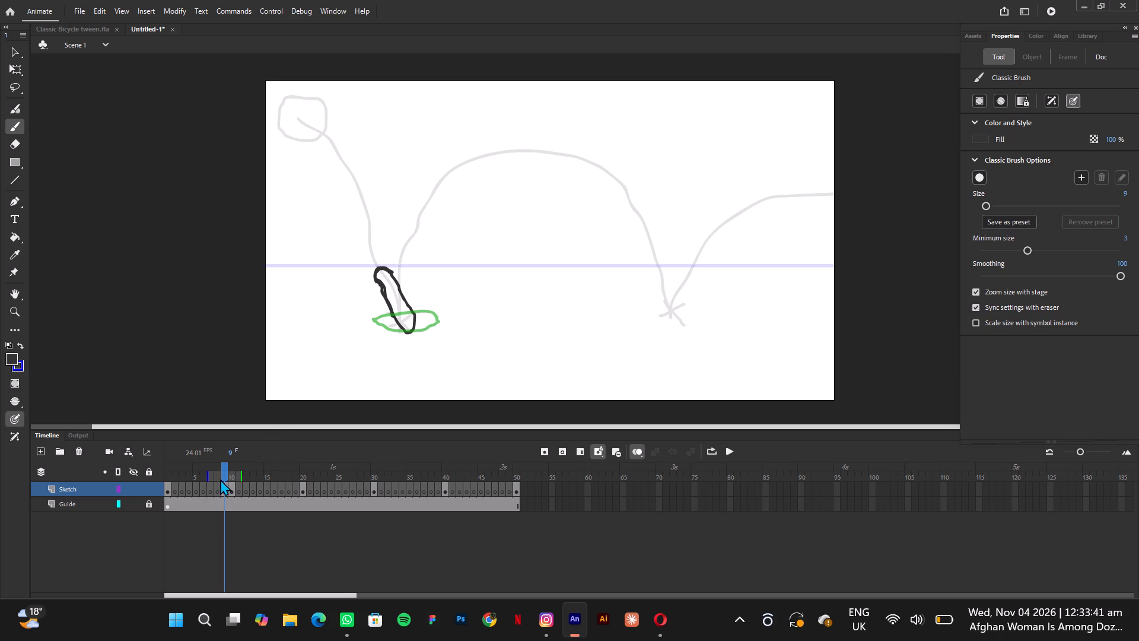
# In frame 8 of the Sketch layer, draw a stretched ball outline on the descending path, just above the frame 9 ball.
pyautogui.click(219, 485)
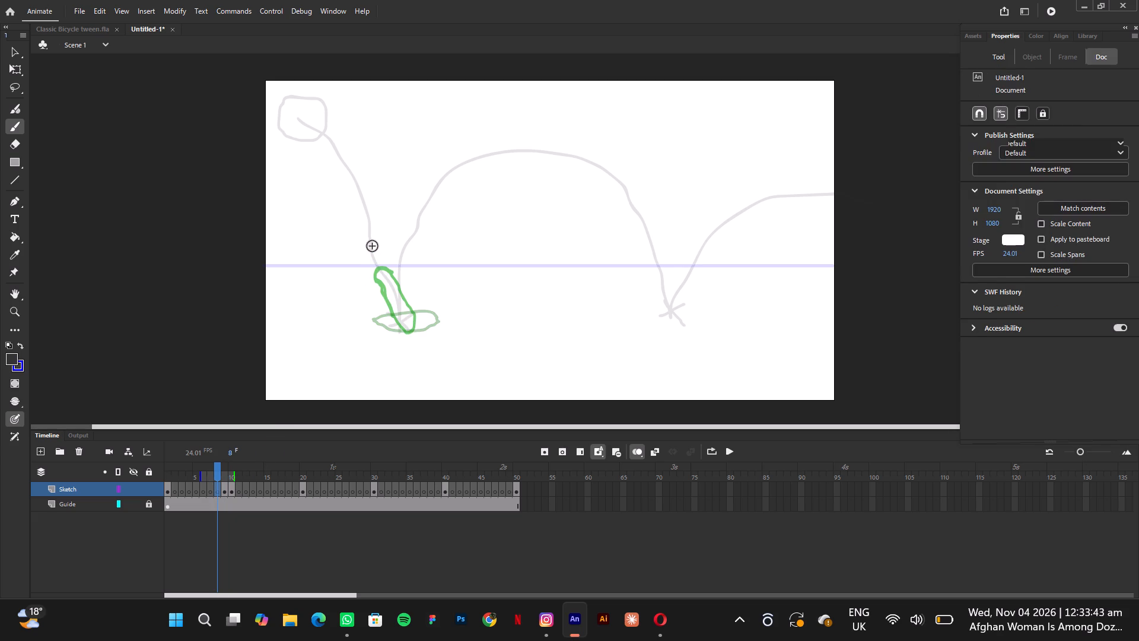
pyautogui.moveTo(371, 239); pyautogui.dragTo(357, 253)
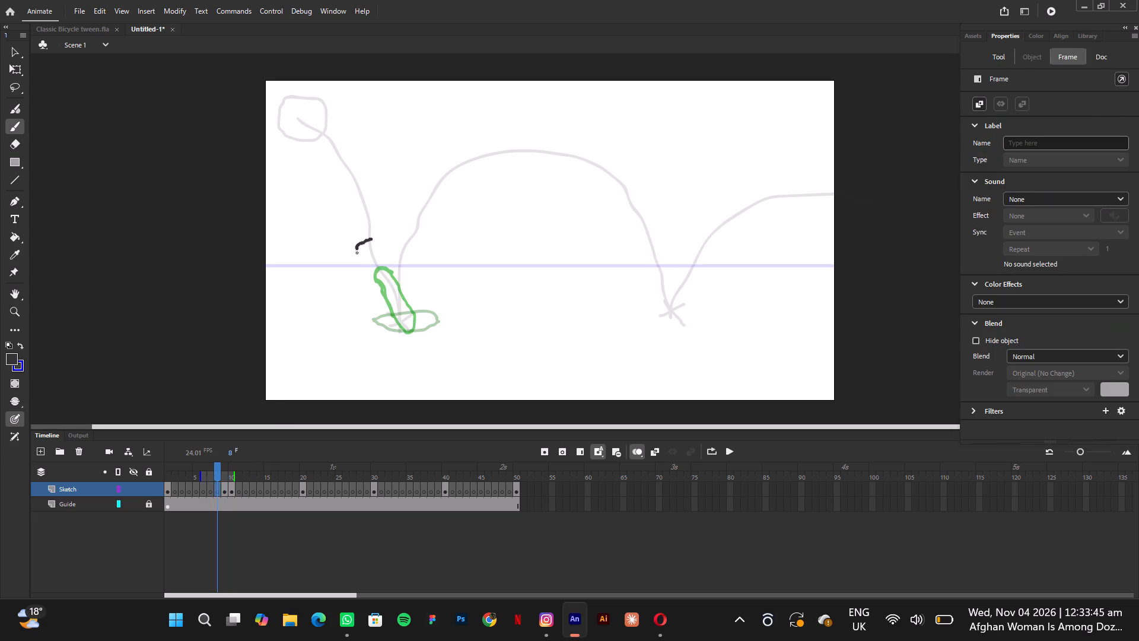
pyautogui.moveTo(357, 253); pyautogui.dragTo(363, 268)
pyautogui.hotkey('ctrl', 'z')
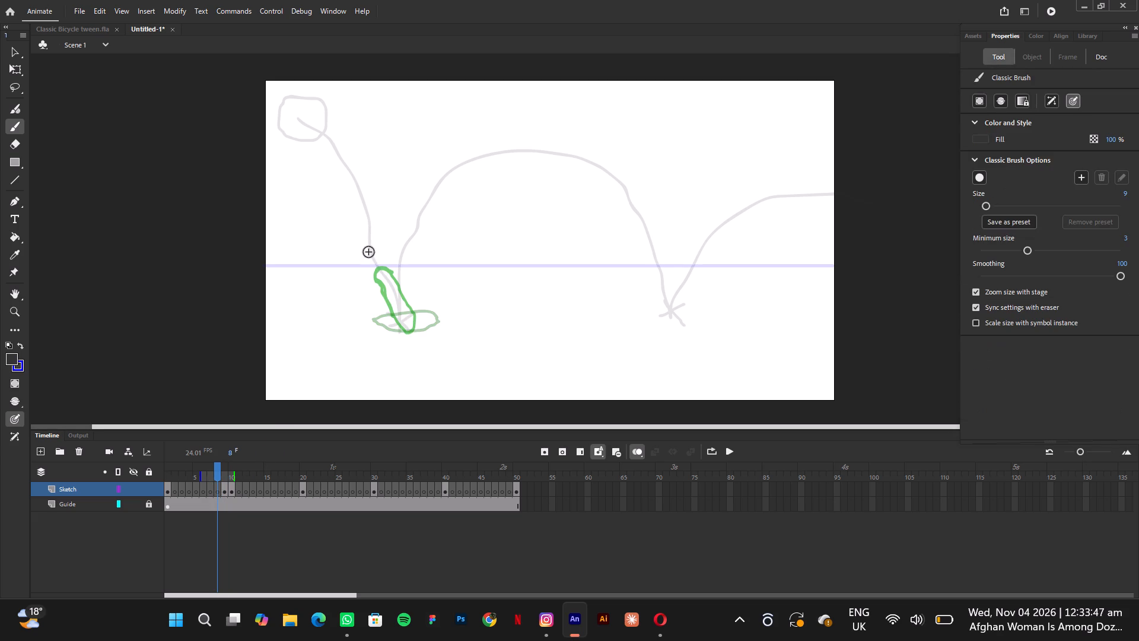
pyautogui.click(364, 246)
# In frame 6 of the Sketch layer, draw a slightly stretched ball outline on the path, directly above the frame 8 ball.
pyautogui.click(212, 489)
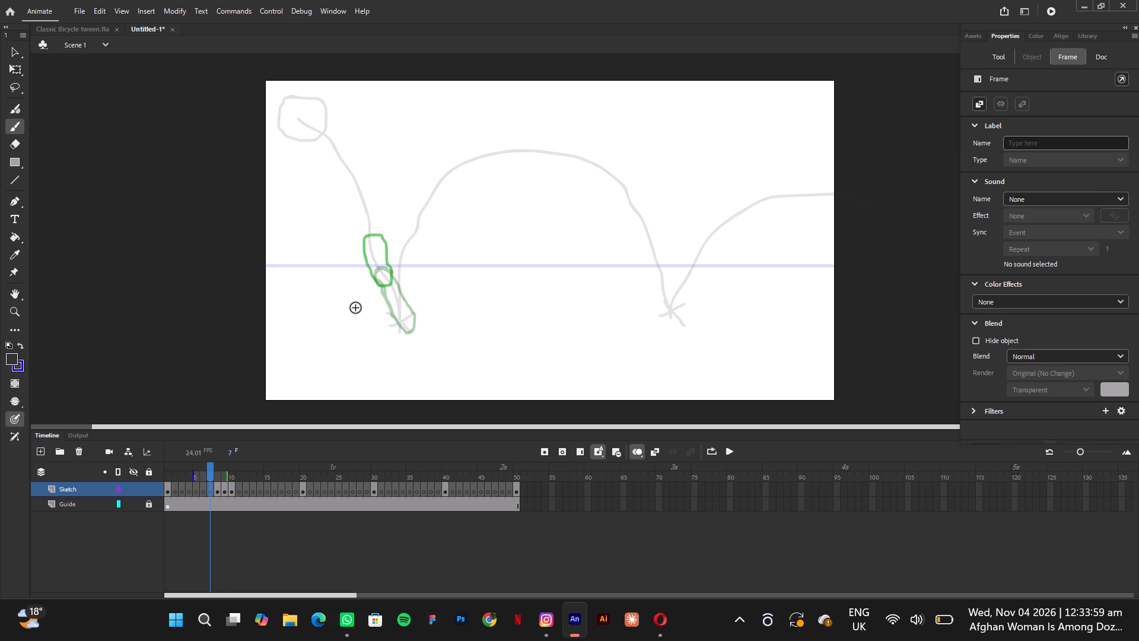
pyautogui.click(203, 488)
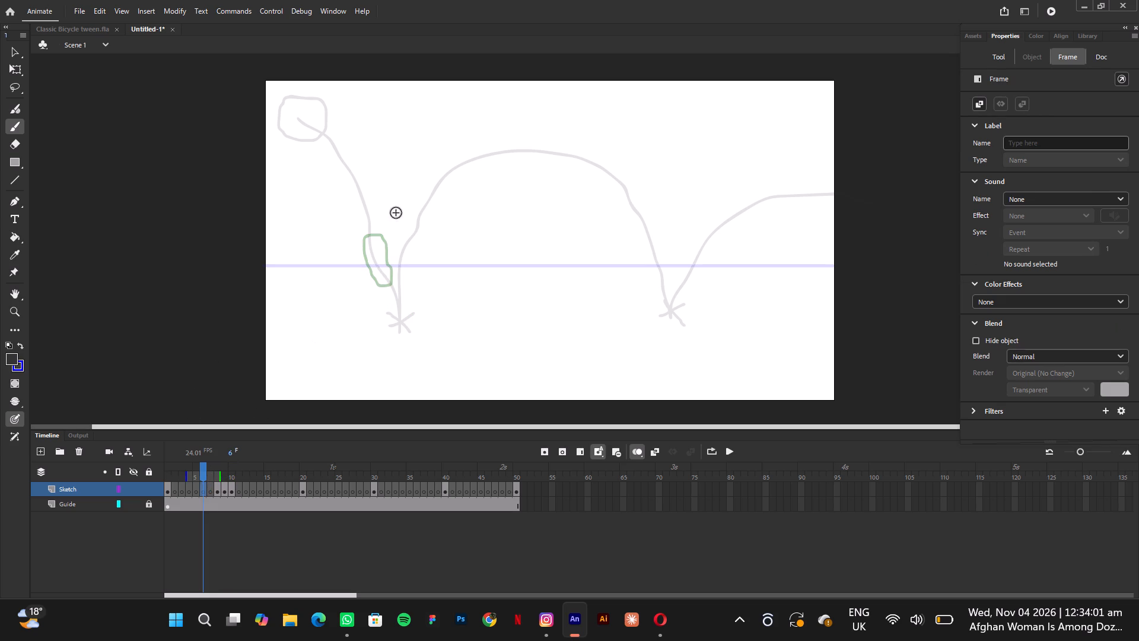
pyautogui.click(365, 198)
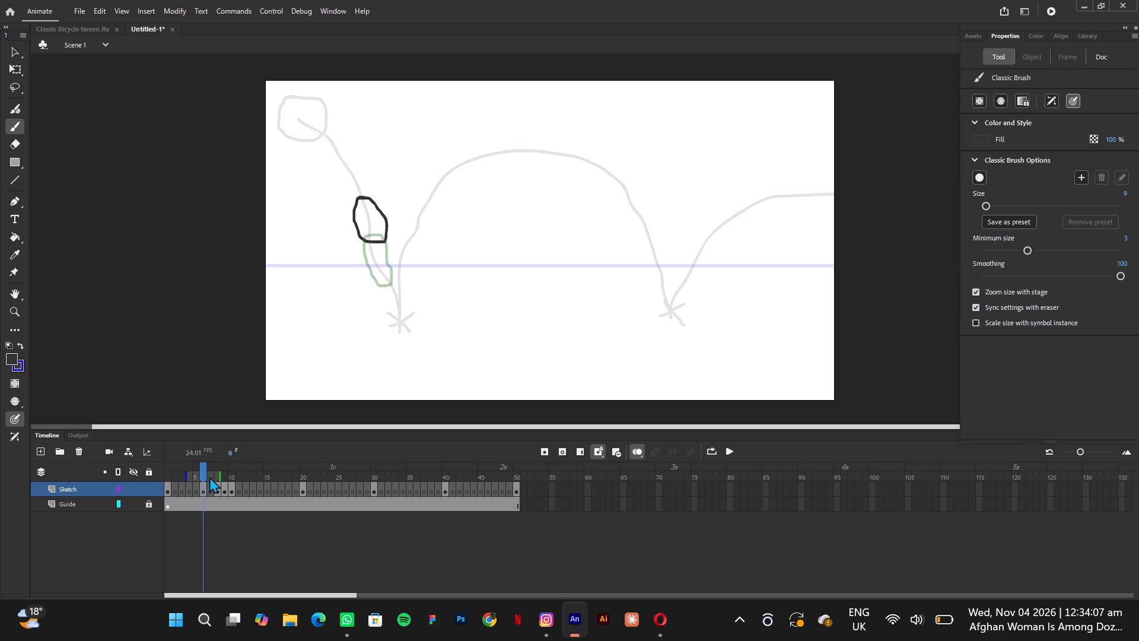
# In frame 5 of the Sketch layer, draw a rounder ball outline on the path, just above the frame 6 ball.
pyautogui.click(198, 487)
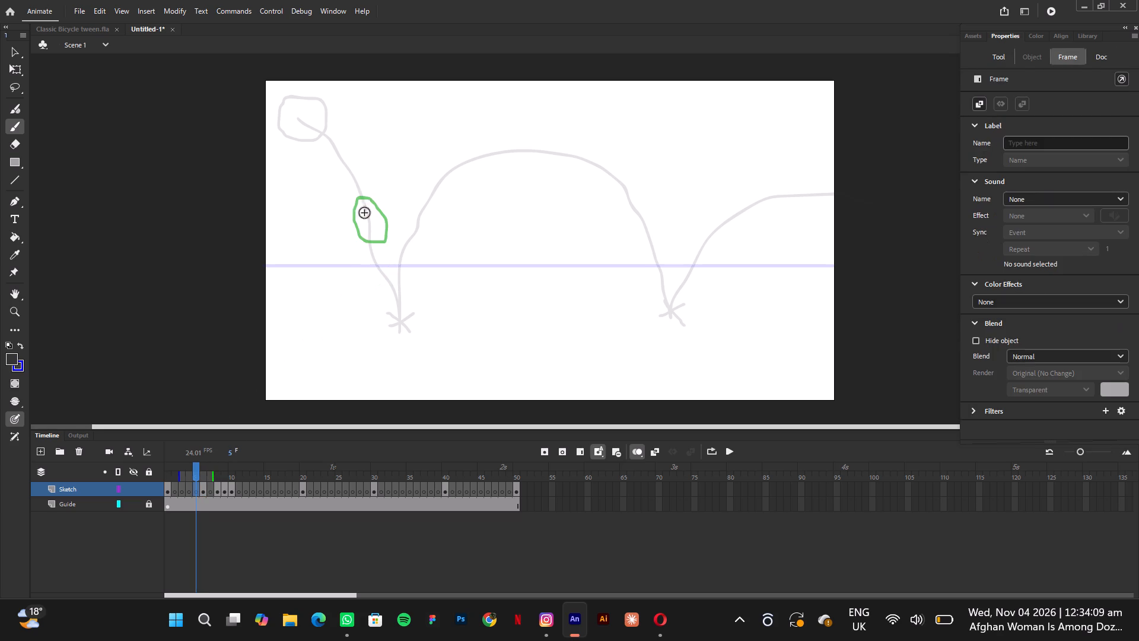
pyautogui.moveTo(349, 164); pyautogui.dragTo(336, 182)
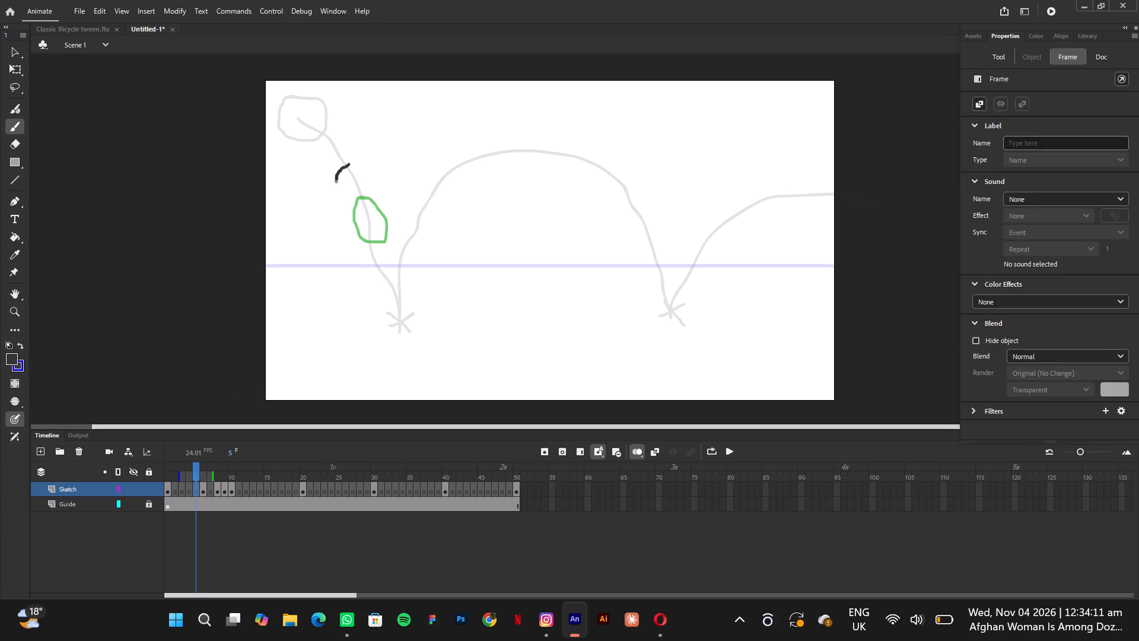
pyautogui.moveTo(336, 182); pyautogui.dragTo(353, 201)
pyautogui.hotkey('ctrl', 'z')
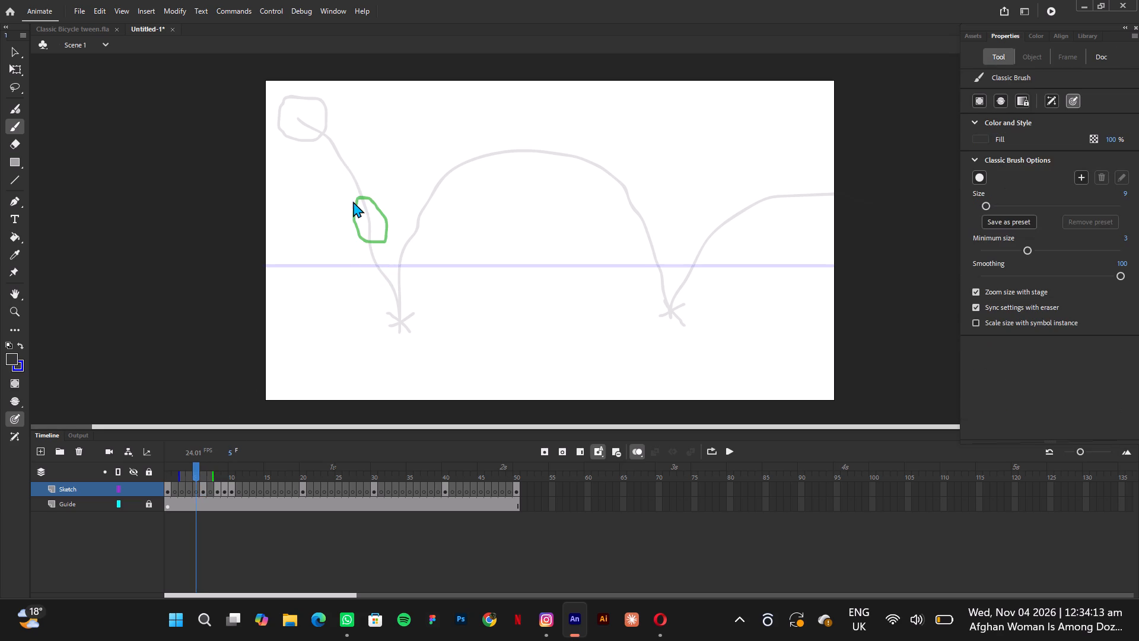
pyautogui.click(339, 179)
pyautogui.moveTo(339, 177); pyautogui.dragTo(338, 175)
pyautogui.moveTo(338, 175); pyautogui.dragTo(338, 171)
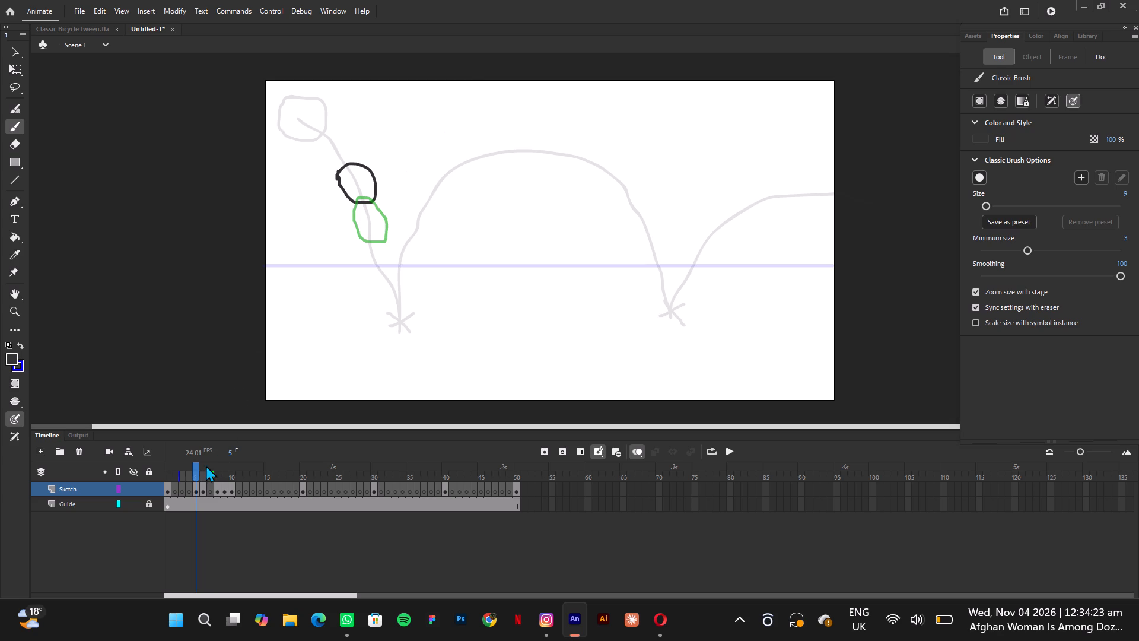
# In frame 4 of the Sketch layer, draw a round ball outline on the path, overlapping the top of the frame 5 ball.
pyautogui.click(188, 480)
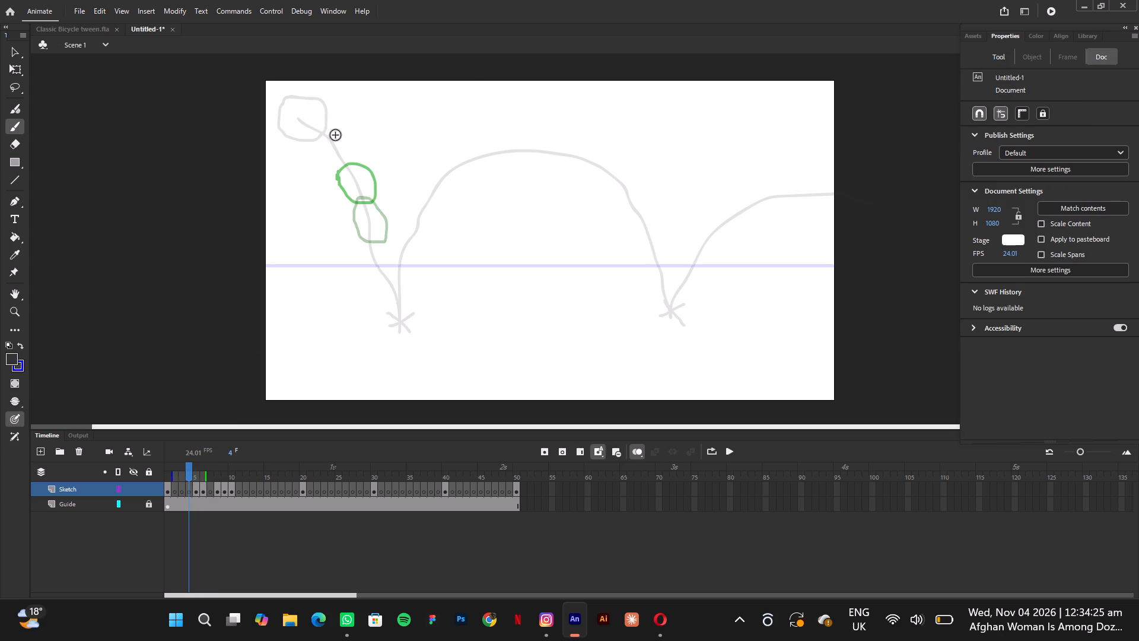
pyautogui.moveTo(344, 142); pyautogui.dragTo(331, 145)
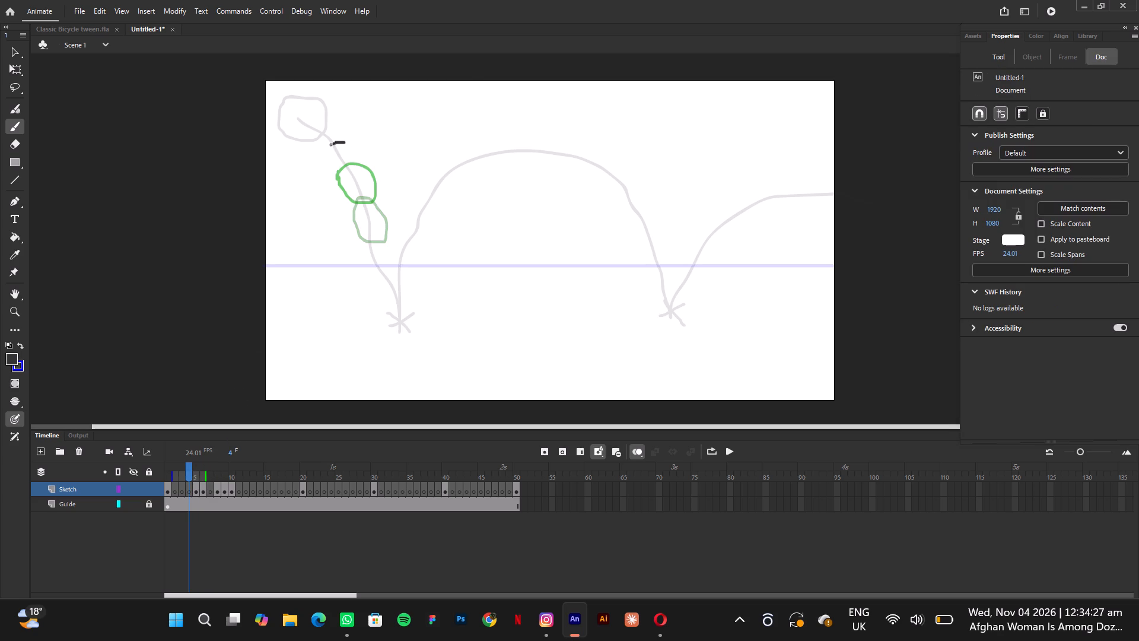
pyautogui.moveTo(331, 145); pyautogui.dragTo(355, 176)
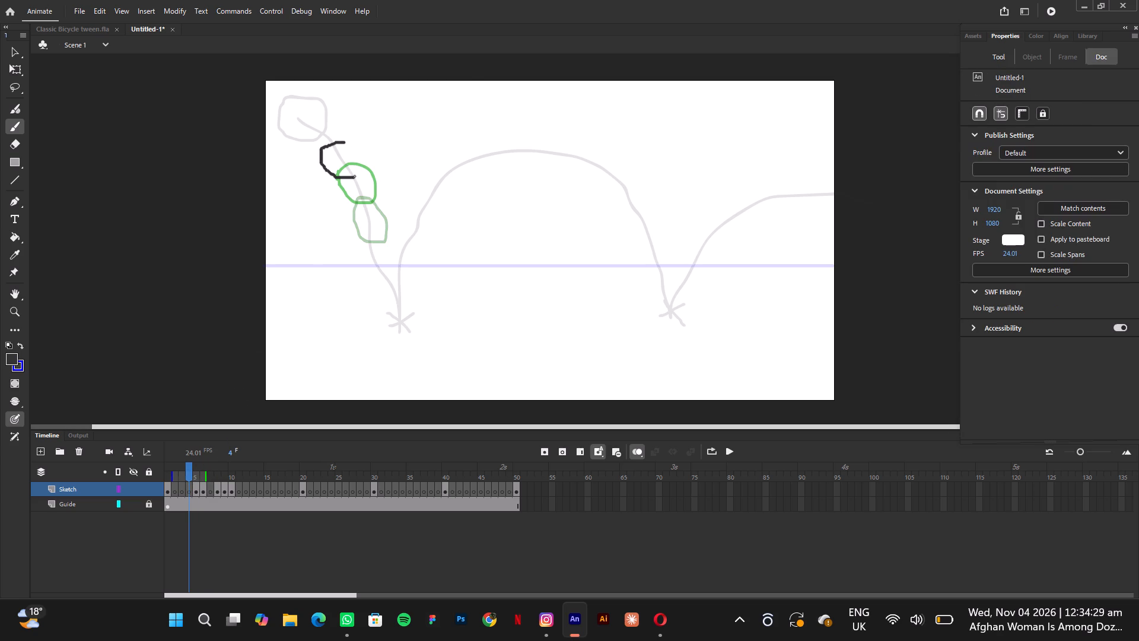
pyautogui.moveTo(355, 176); pyautogui.dragTo(330, 141)
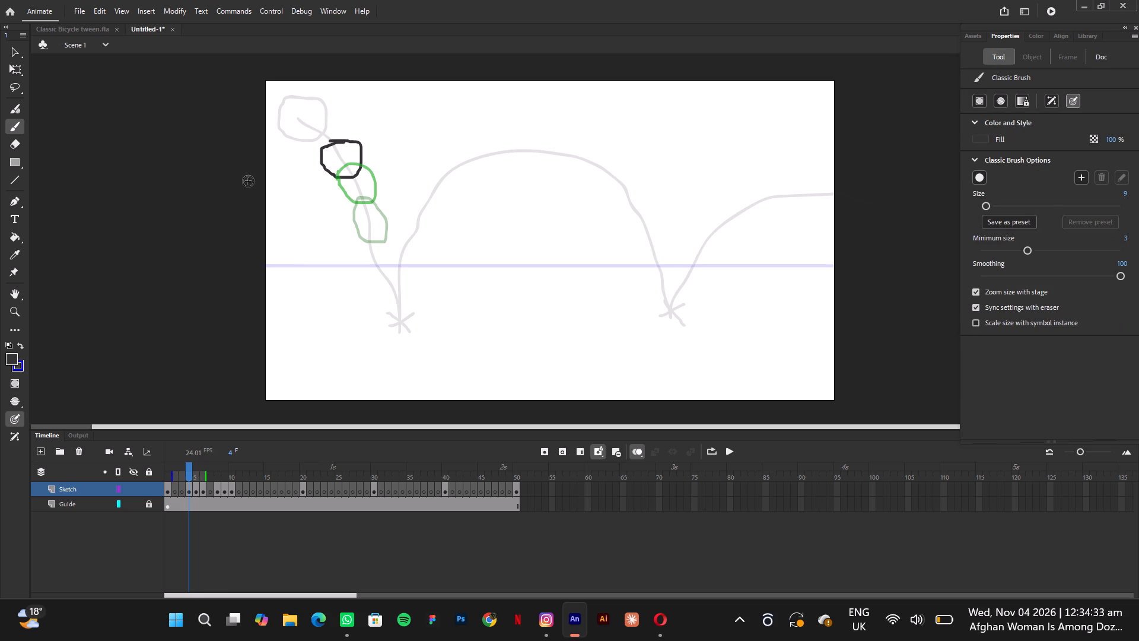
# Copy the starting ball from frame 1 of the Sketch layer and paste it into frame 2.
pyautogui.click(174, 487)
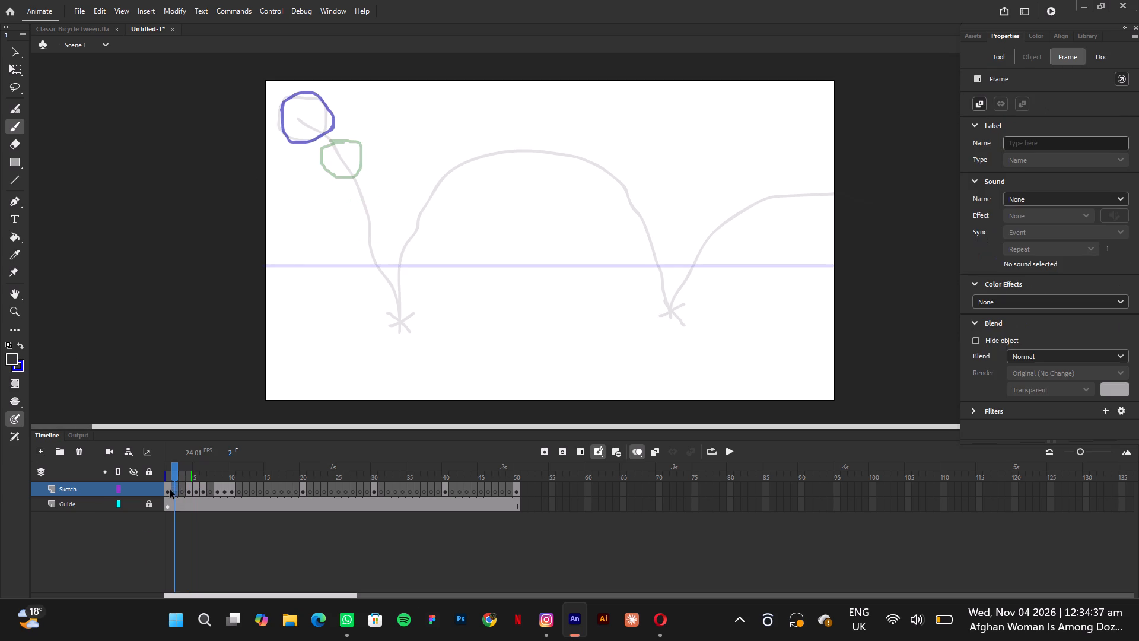
pyautogui.click(170, 490)
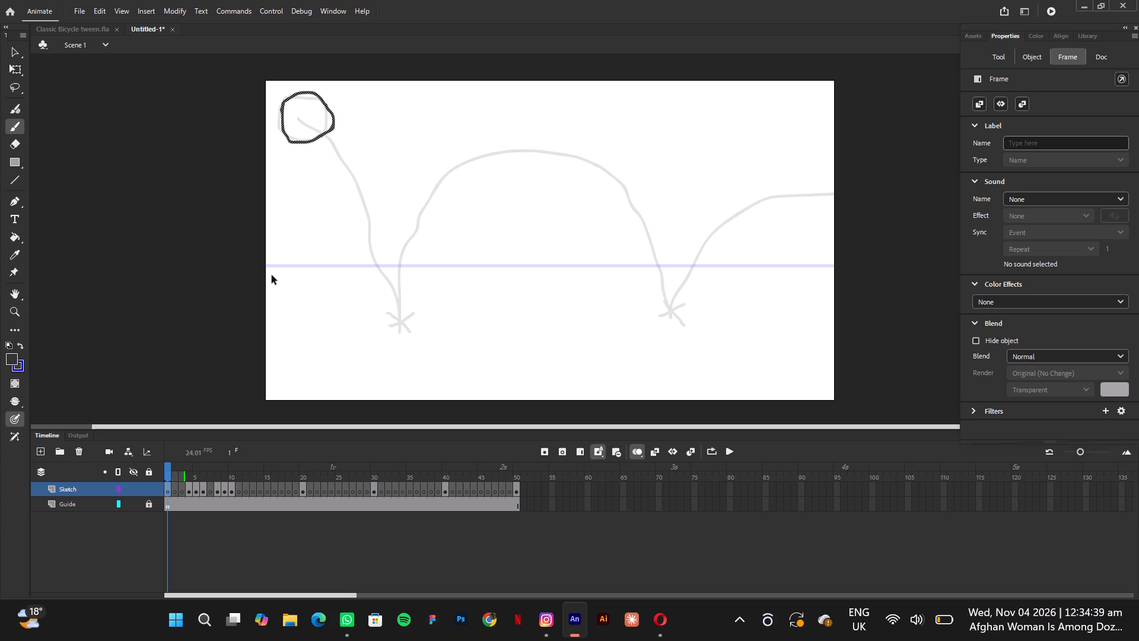
pyautogui.hotkey('ctrl', 'c')
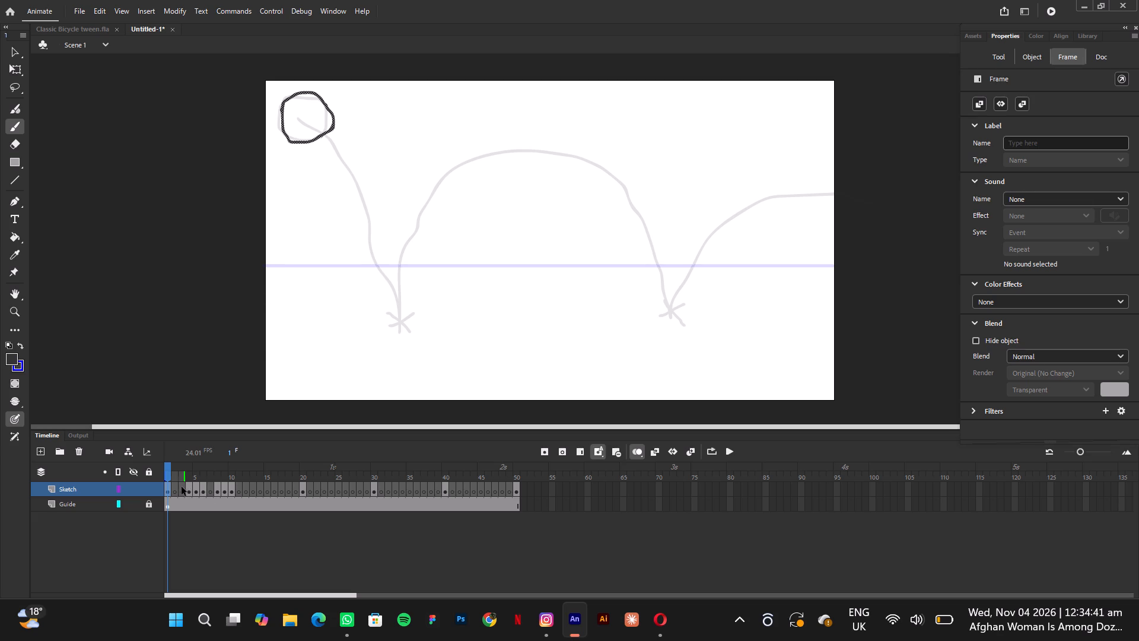
pyautogui.click(179, 487)
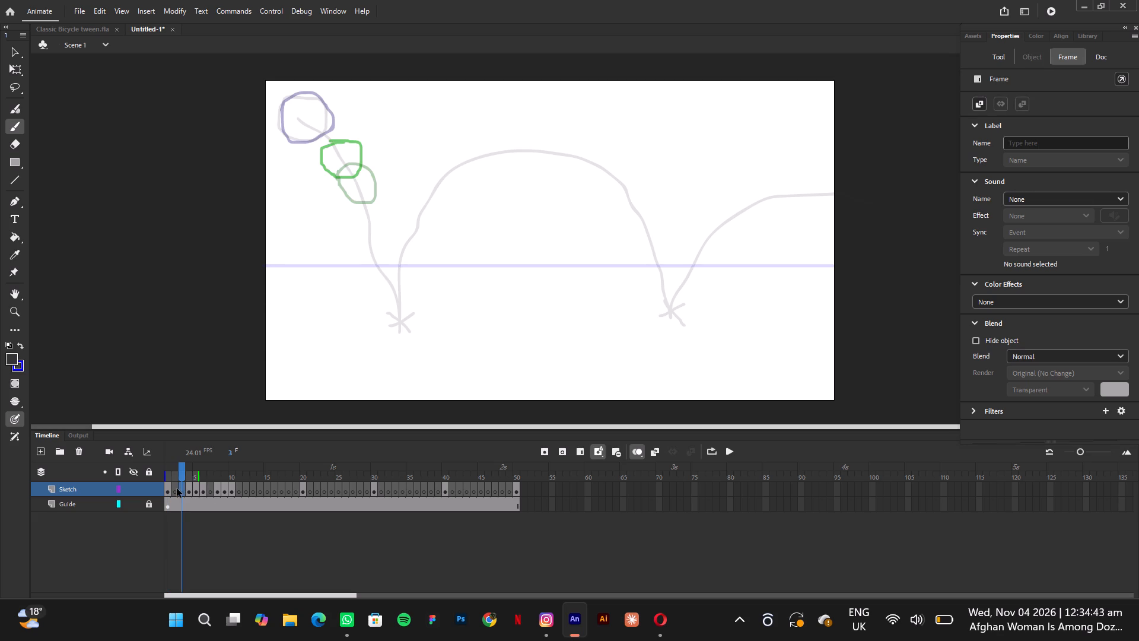
pyautogui.click(177, 488)
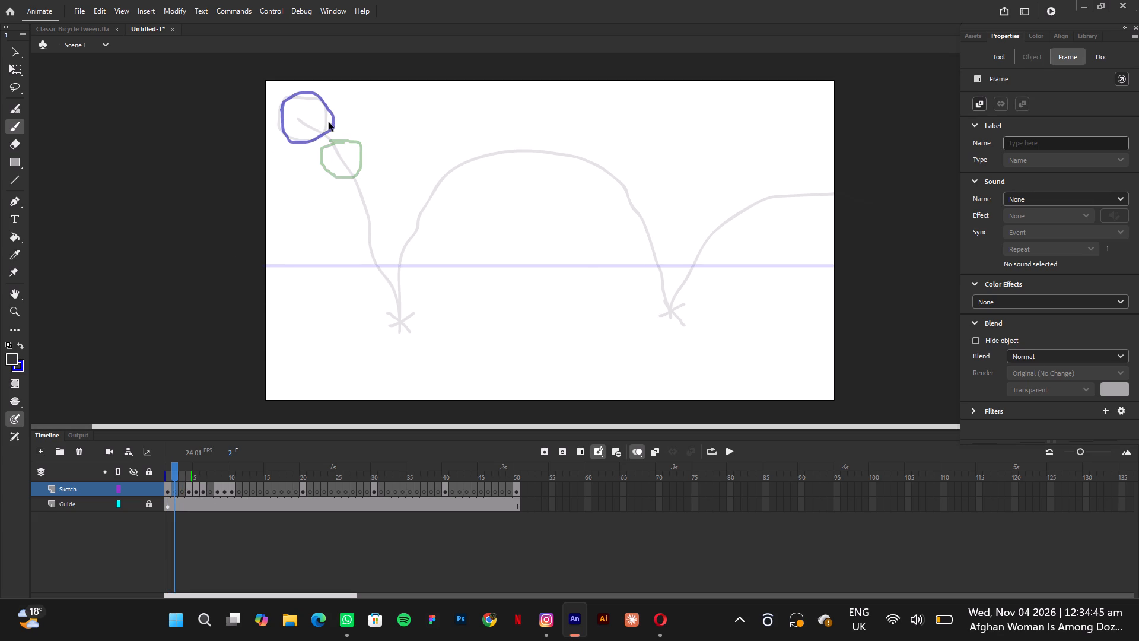
pyautogui.hotkey('ctrl', 'v')
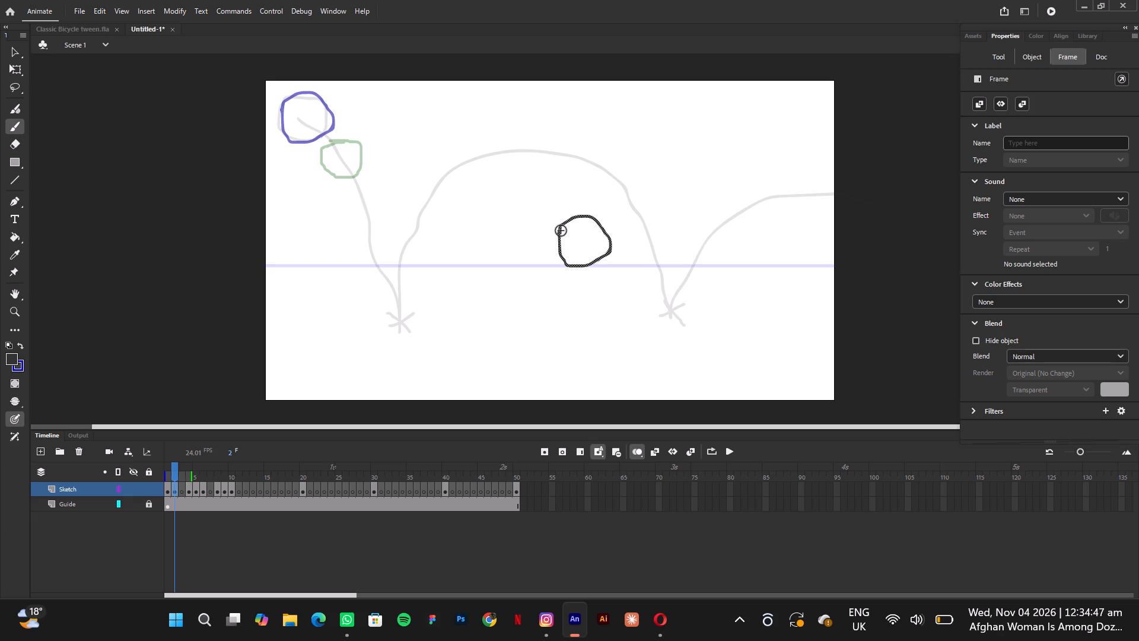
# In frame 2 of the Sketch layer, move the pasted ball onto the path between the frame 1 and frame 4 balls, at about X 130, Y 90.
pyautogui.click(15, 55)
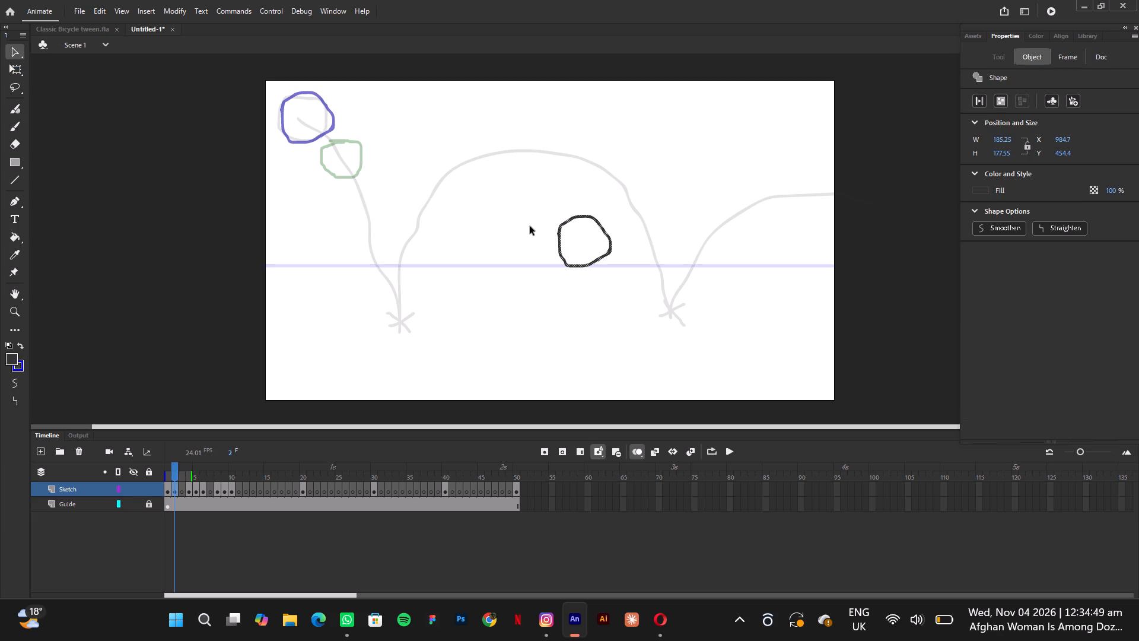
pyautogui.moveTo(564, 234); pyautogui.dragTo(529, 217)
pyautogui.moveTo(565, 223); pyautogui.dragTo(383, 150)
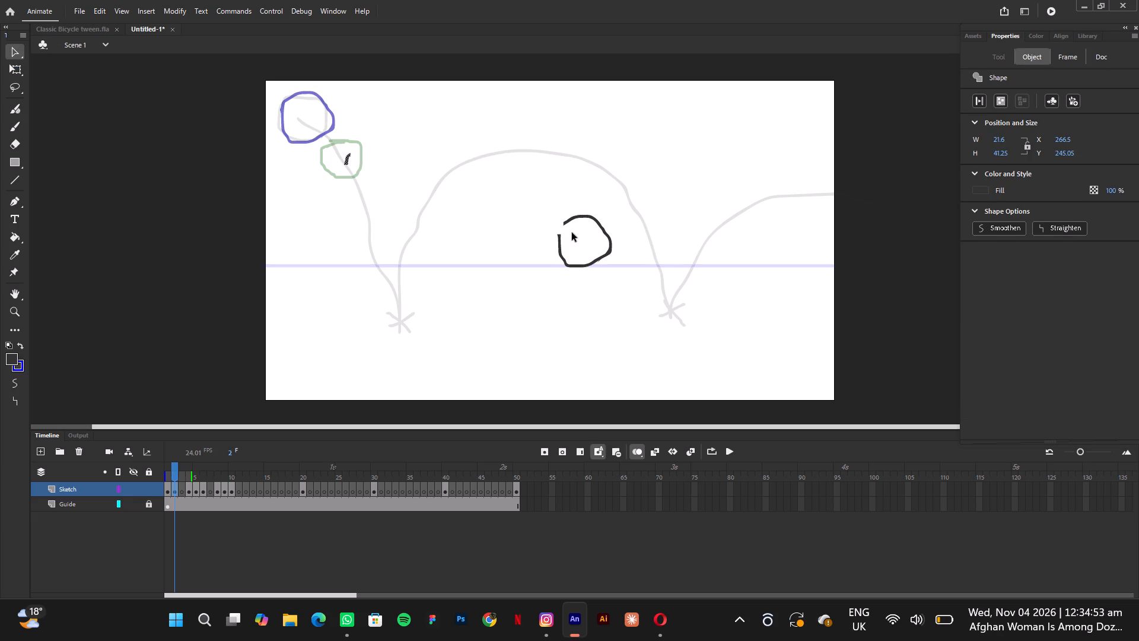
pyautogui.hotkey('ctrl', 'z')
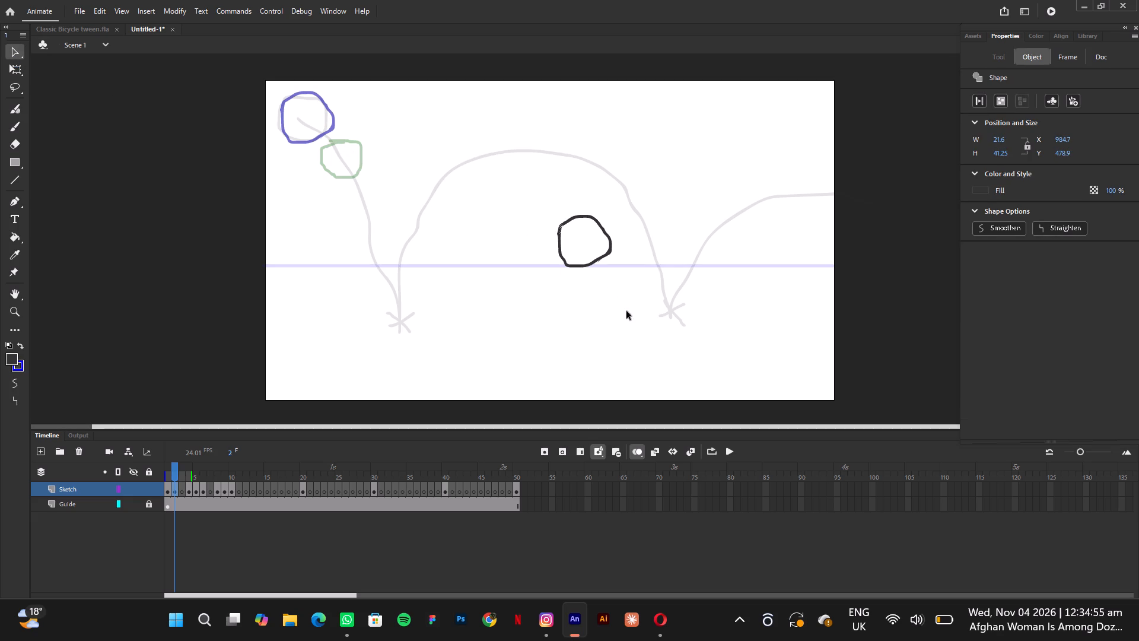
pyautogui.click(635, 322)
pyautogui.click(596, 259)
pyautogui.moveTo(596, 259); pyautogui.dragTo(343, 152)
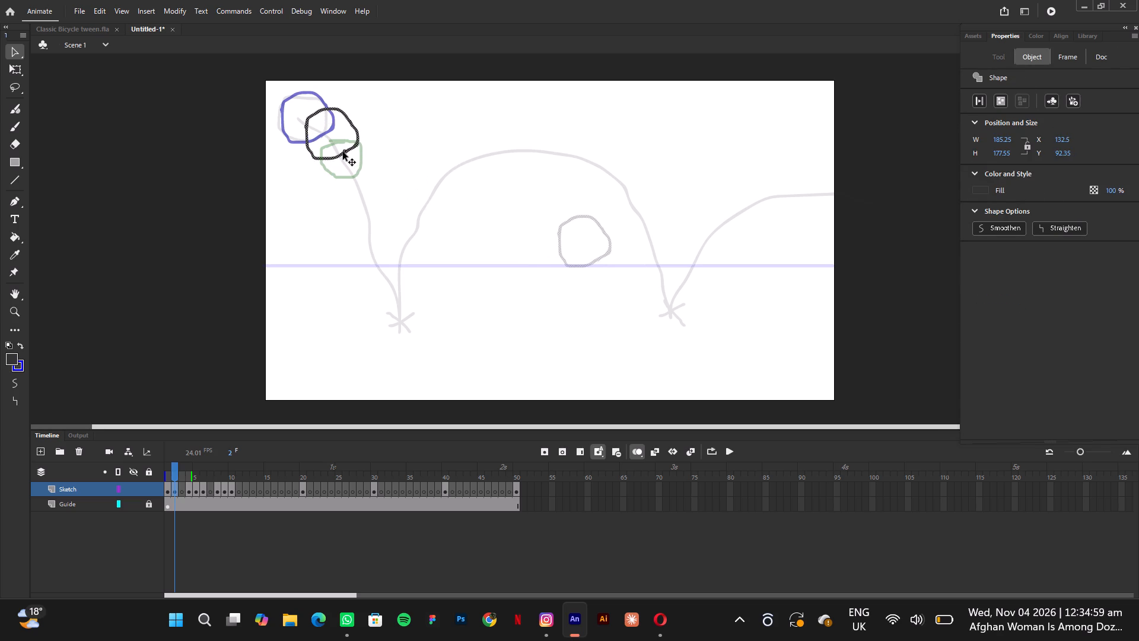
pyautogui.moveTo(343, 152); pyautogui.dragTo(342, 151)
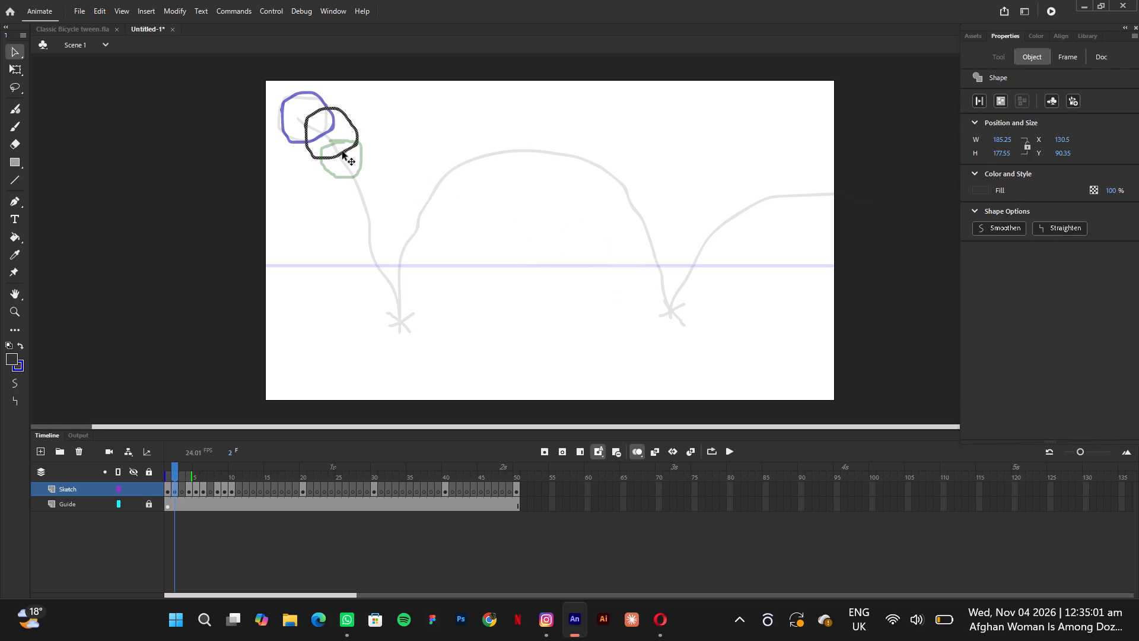
# Delete the pasted ball from frame 2 of the Sketch layer.
pyautogui.click(182, 488)
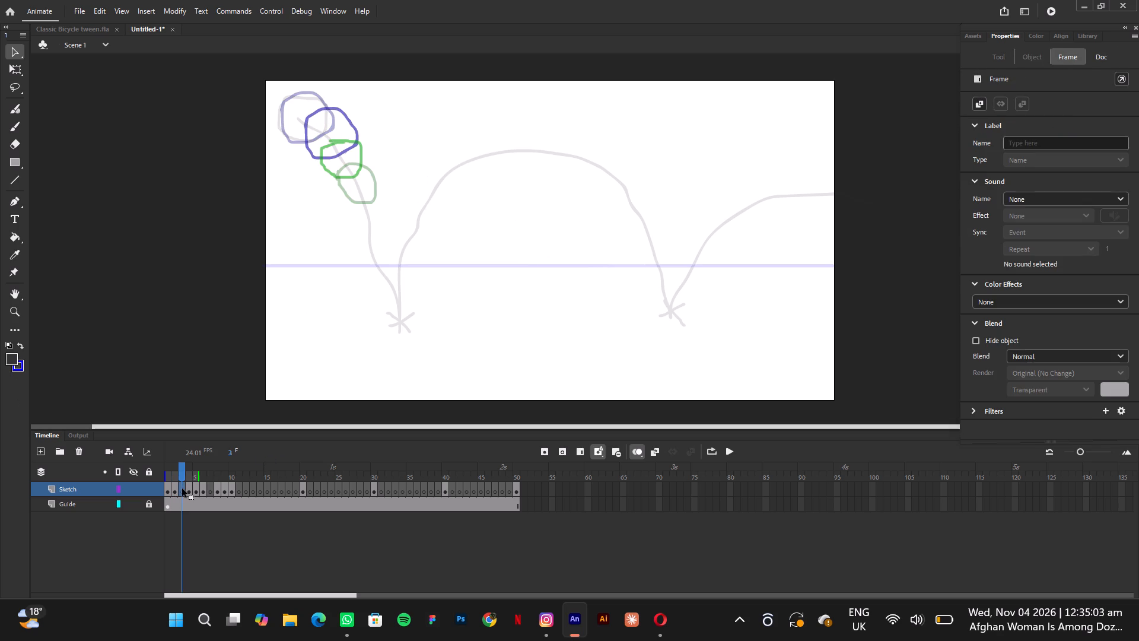
pyautogui.click(187, 491)
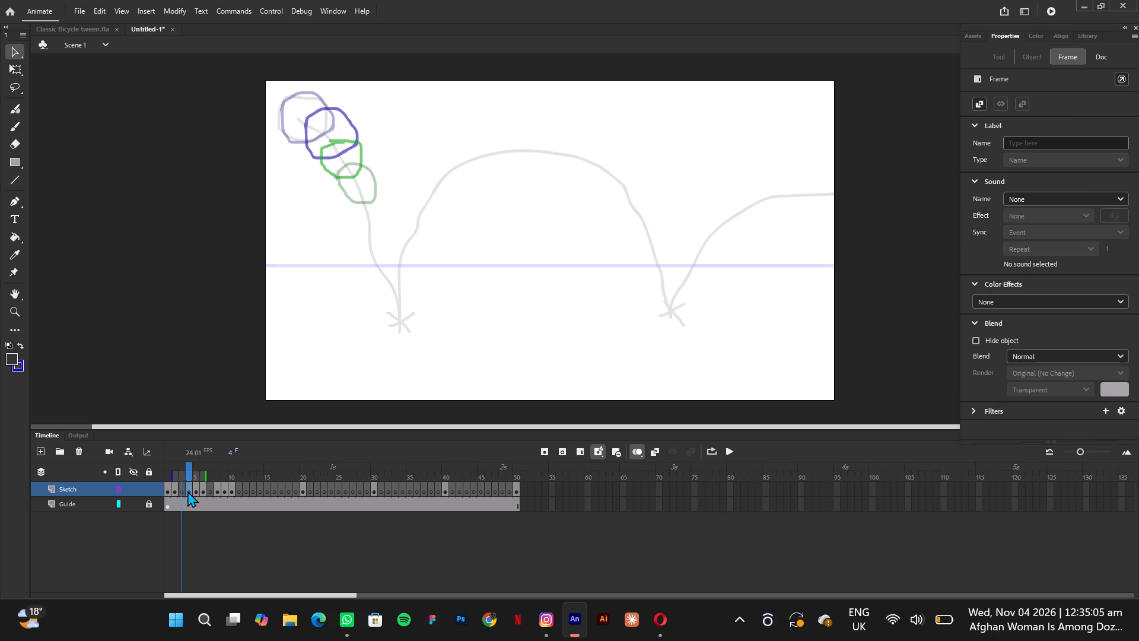
pyautogui.click(173, 496)
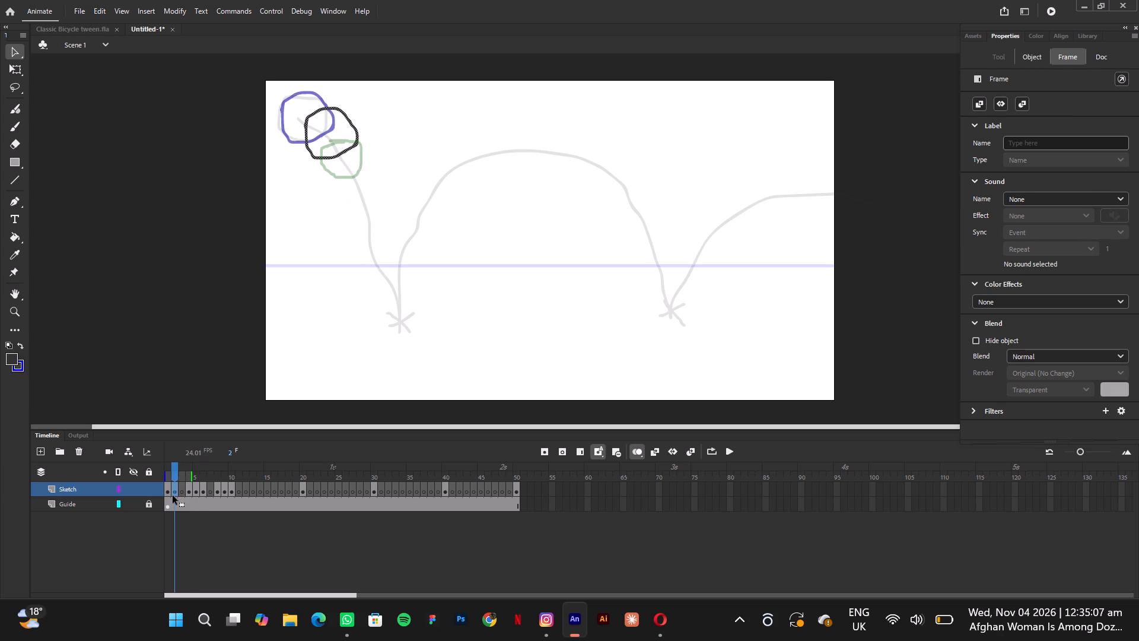
pyautogui.click(180, 494)
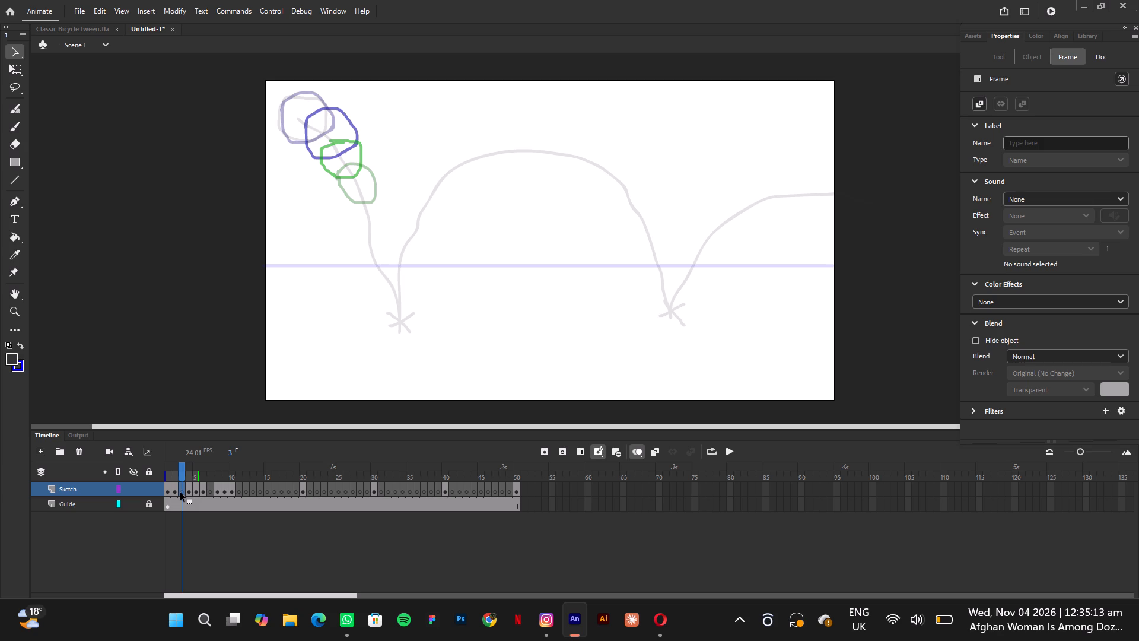
pyautogui.click(175, 493)
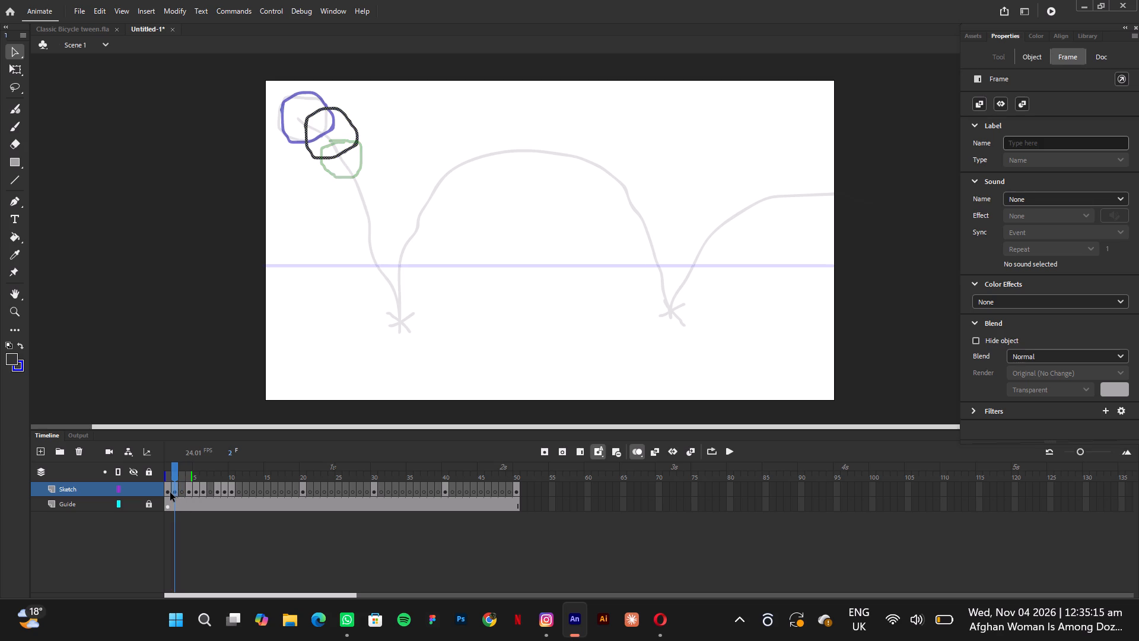
pyautogui.click(170, 493)
pyautogui.click(182, 493)
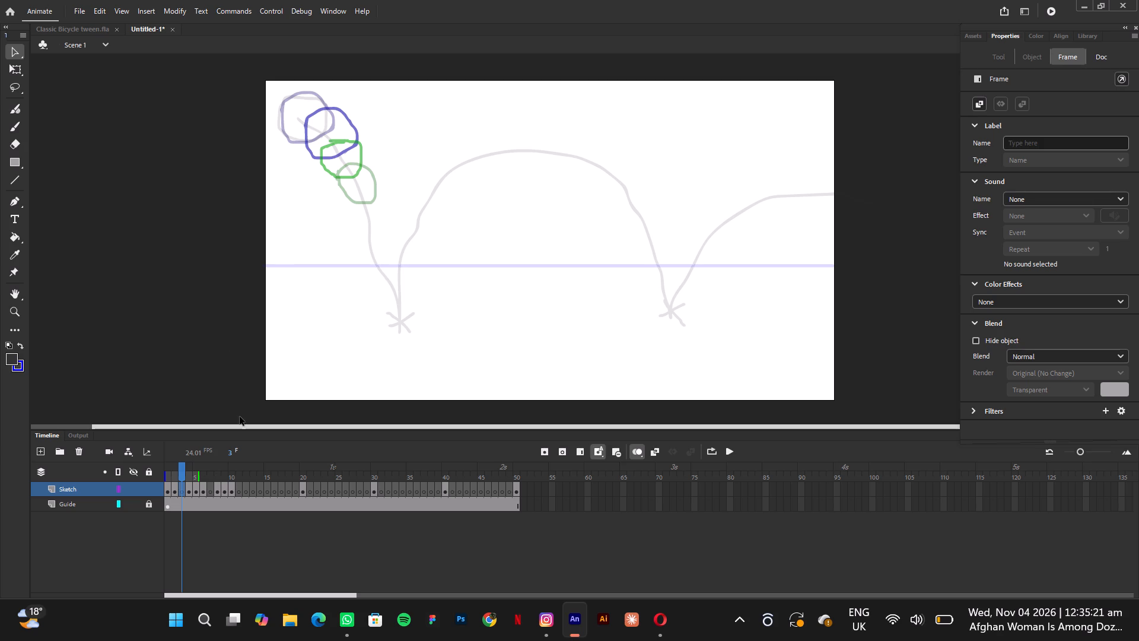
pyautogui.click(177, 483)
pyautogui.click(177, 483)
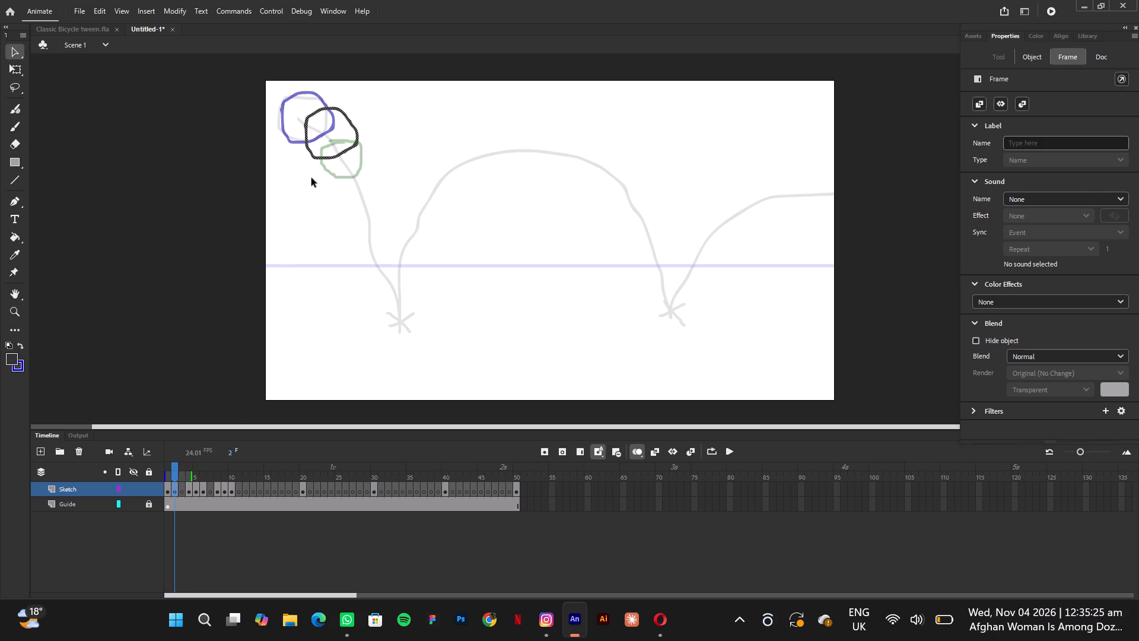
pyautogui.press('Delete')
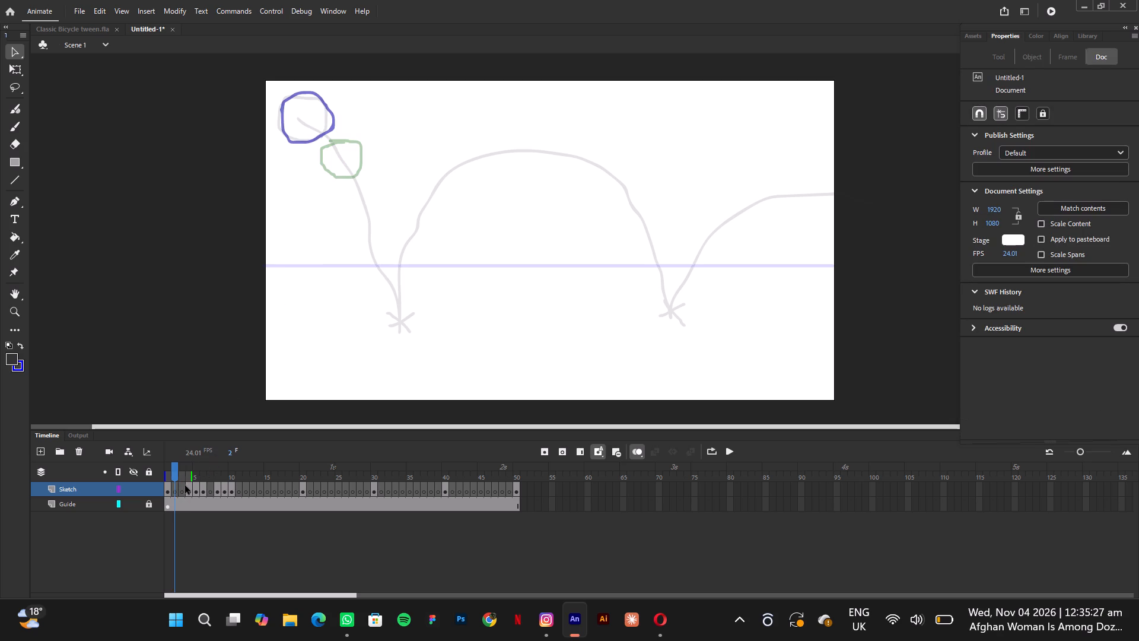
# Paste the starting ball into frame 3 of the Sketch layer and place it on the path above the frame 4 ball, at about X 106, Y 92.
pyautogui.click(183, 489)
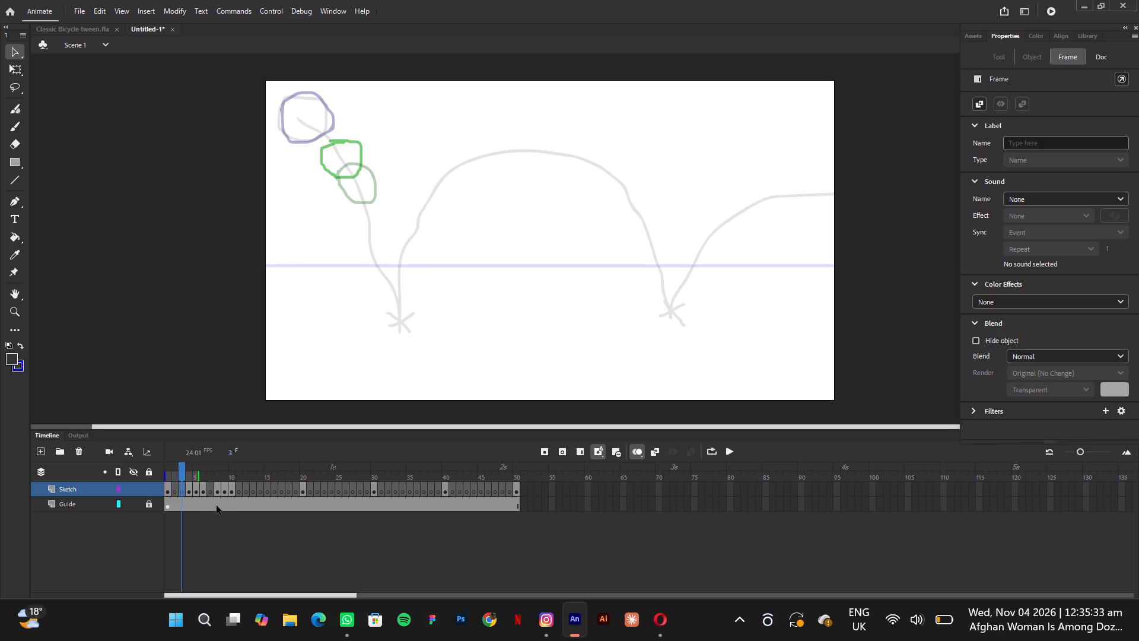
pyautogui.click(187, 487)
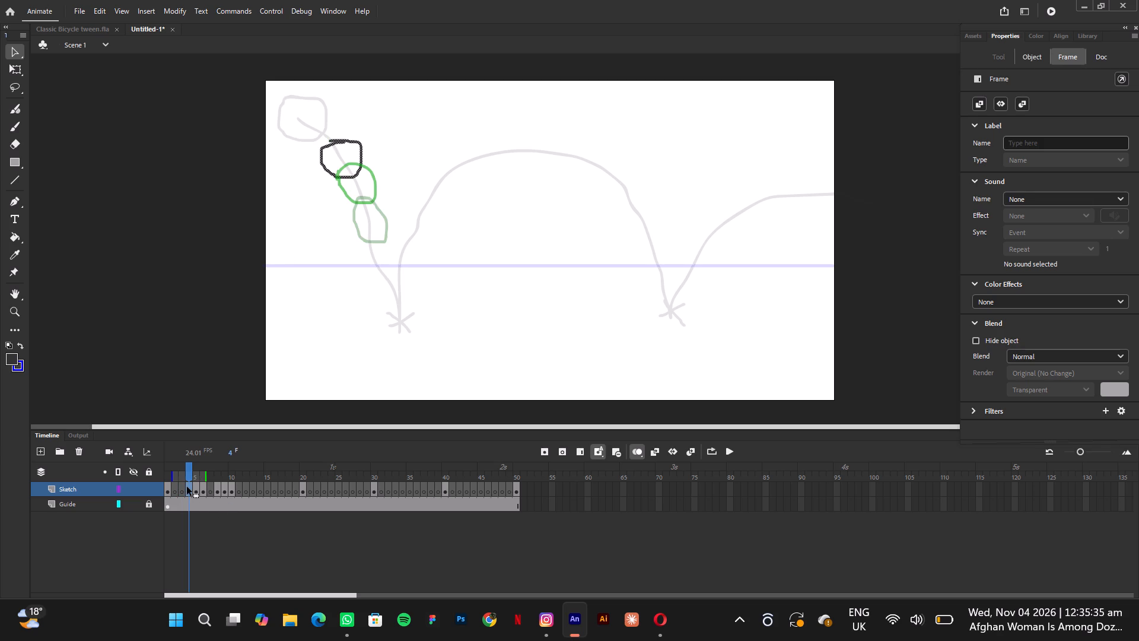
pyautogui.click(182, 487)
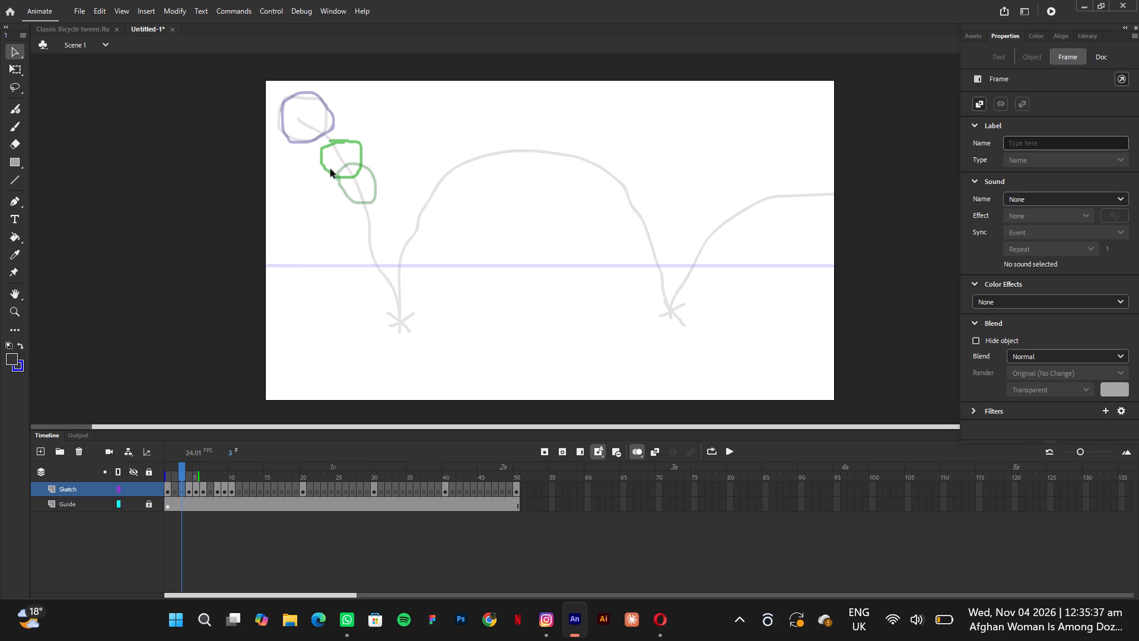
pyautogui.moveTo(322, 112); pyautogui.dragTo(298, 128)
pyautogui.moveTo(298, 128); pyautogui.dragTo(293, 149)
pyautogui.hotkey('ctrl', 'v')
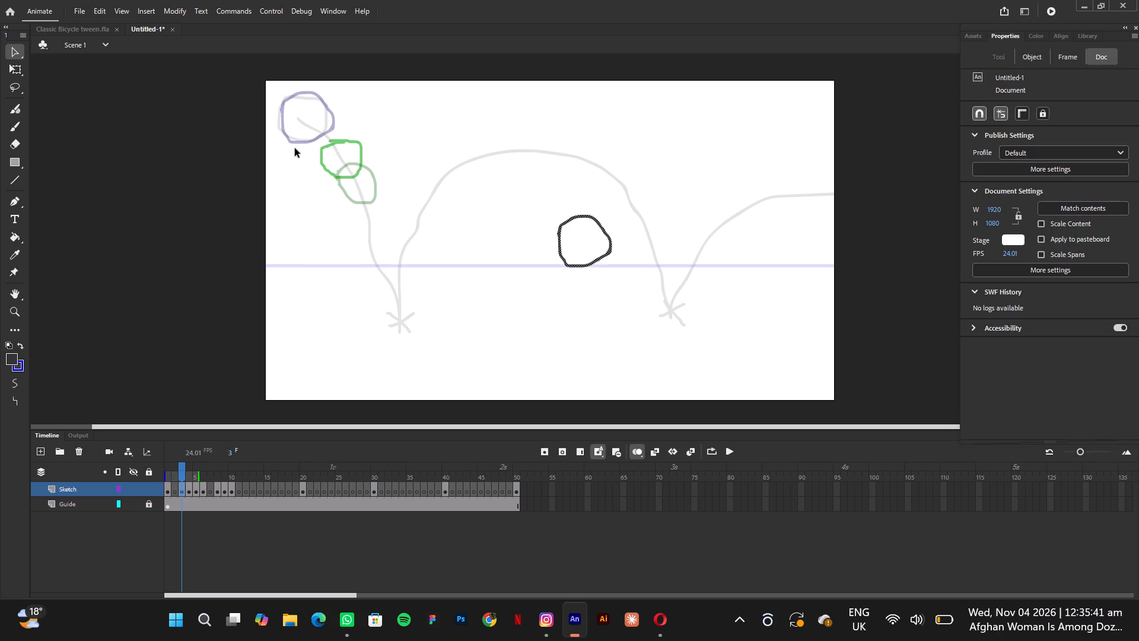
pyautogui.moveTo(580, 215); pyautogui.dragTo(377, 144)
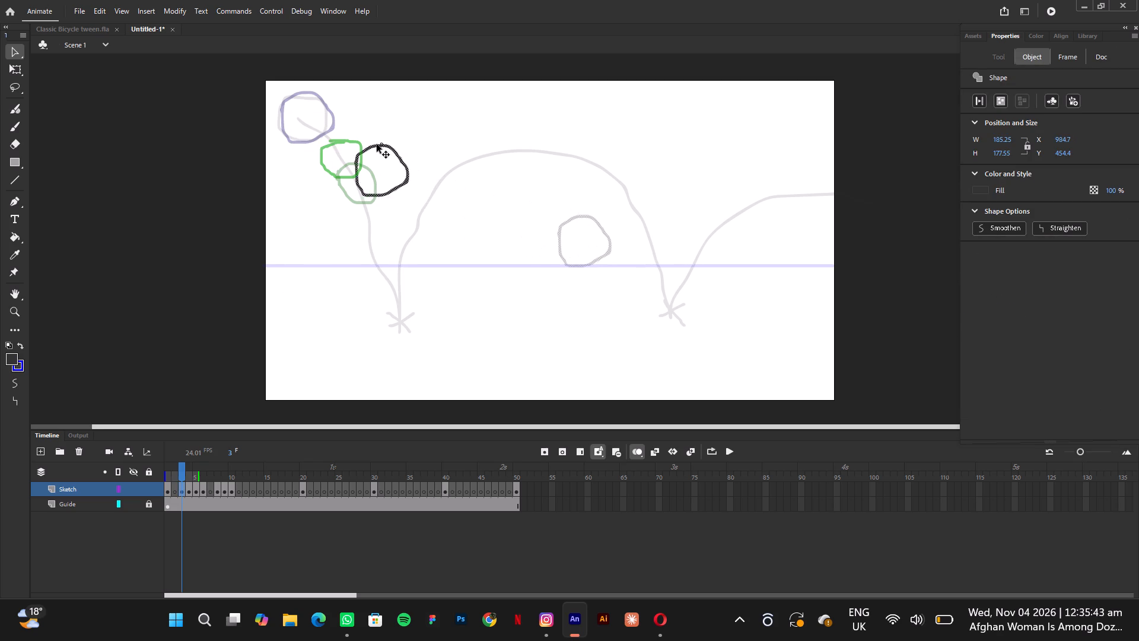
pyautogui.moveTo(377, 144); pyautogui.dragTo(319, 107)
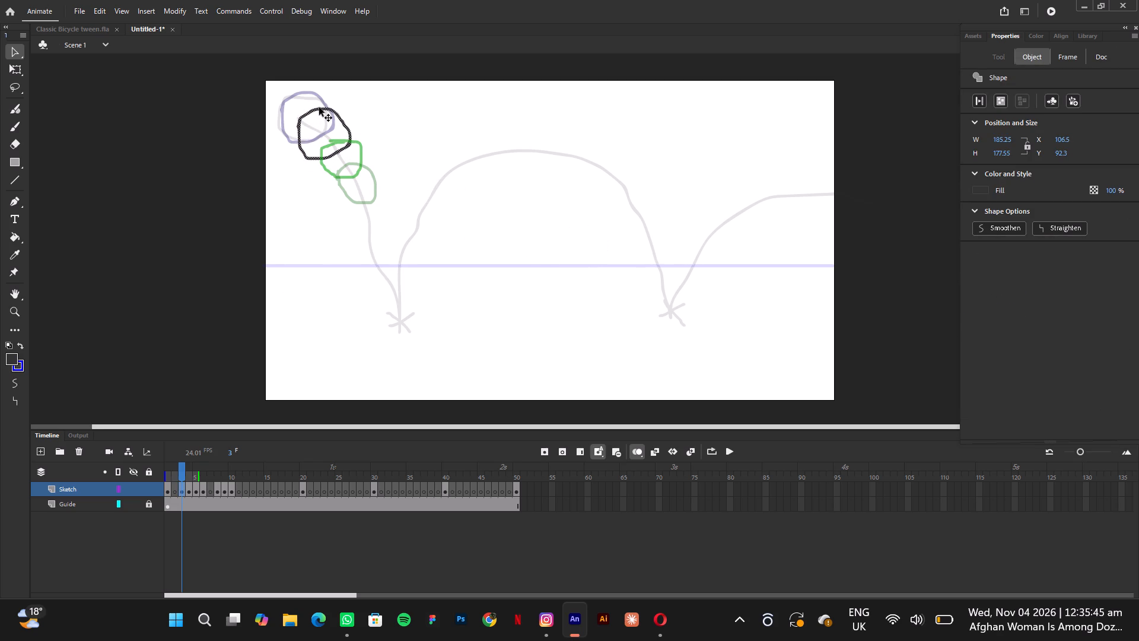
# Scrub back and forth between frames 1 and 10 to review the motion of the first fall.
pyautogui.moveTo(183, 470); pyautogui.dragTo(160, 467)
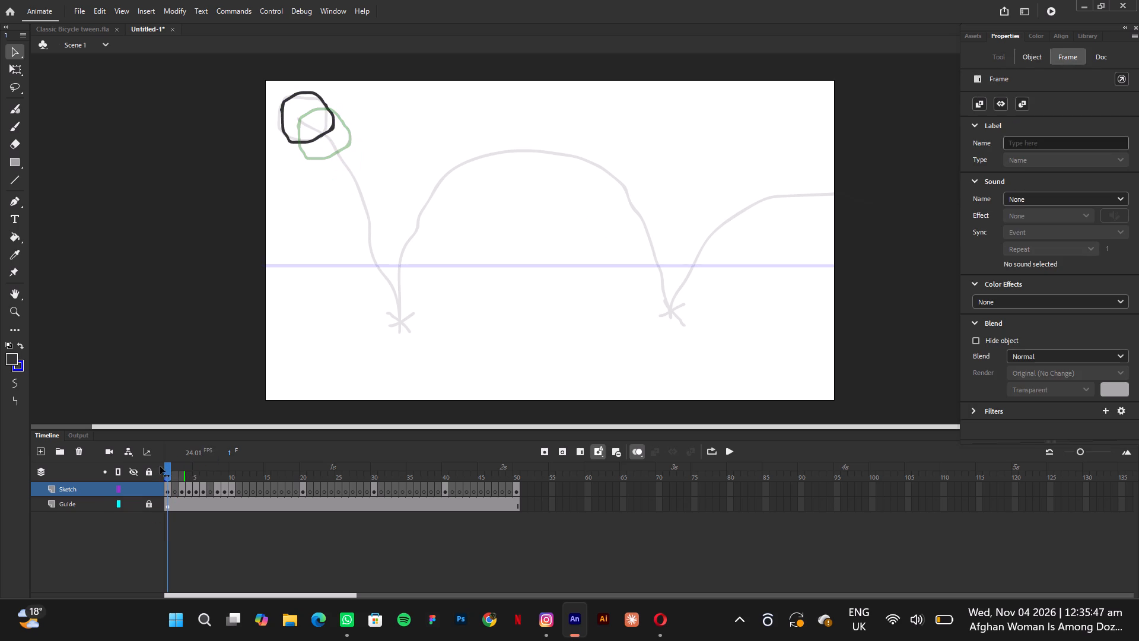
pyautogui.moveTo(160, 467); pyautogui.dragTo(234, 494)
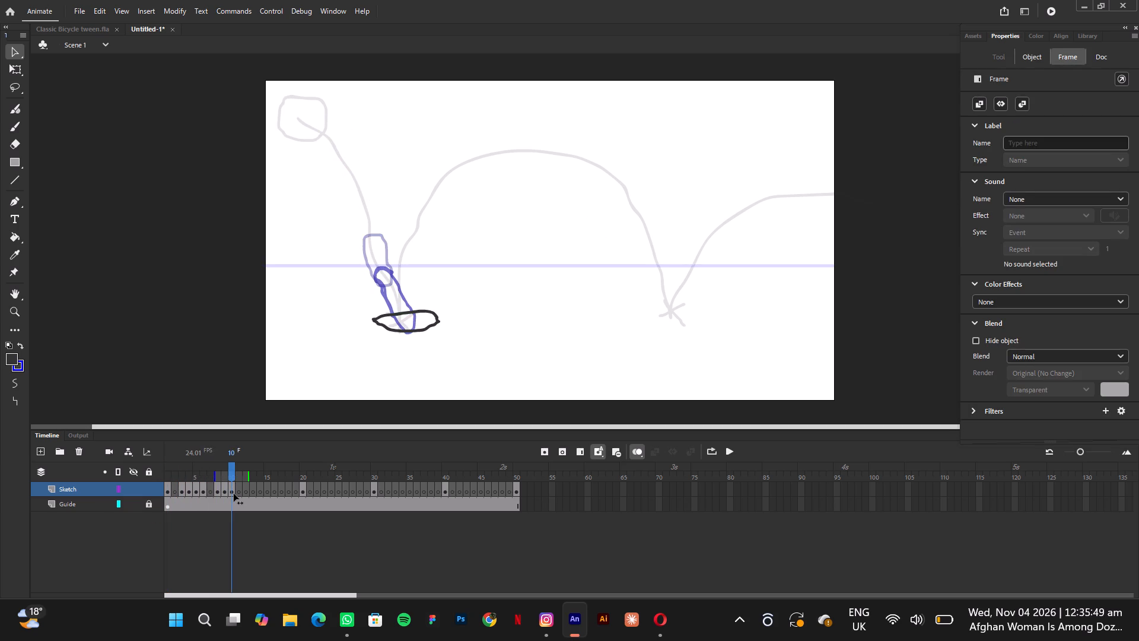
pyautogui.moveTo(234, 494); pyautogui.dragTo(144, 492)
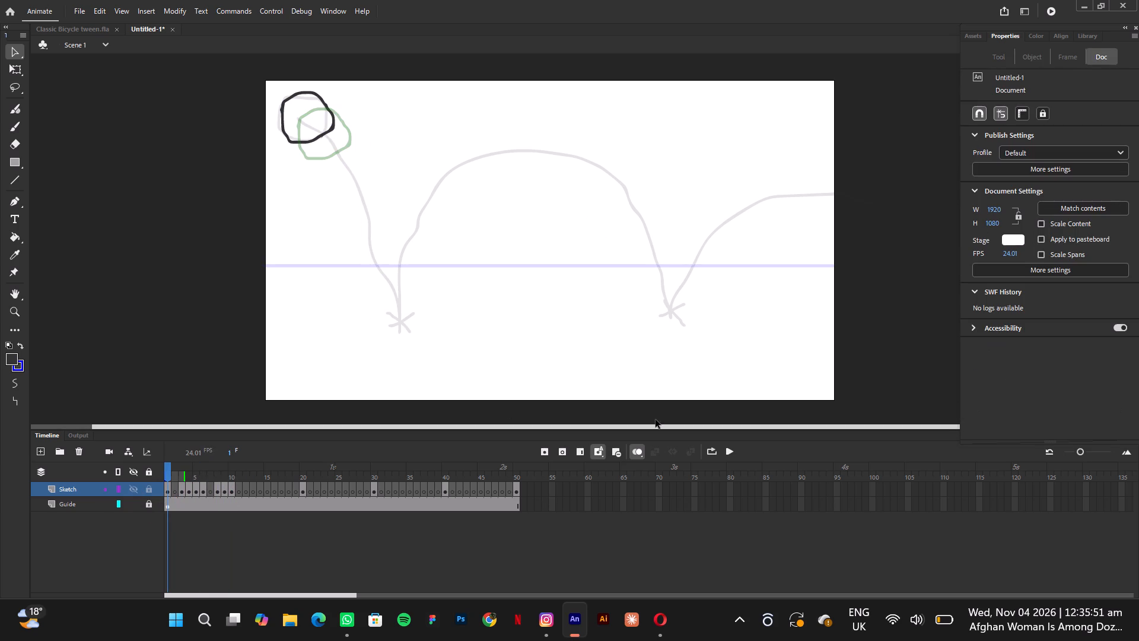
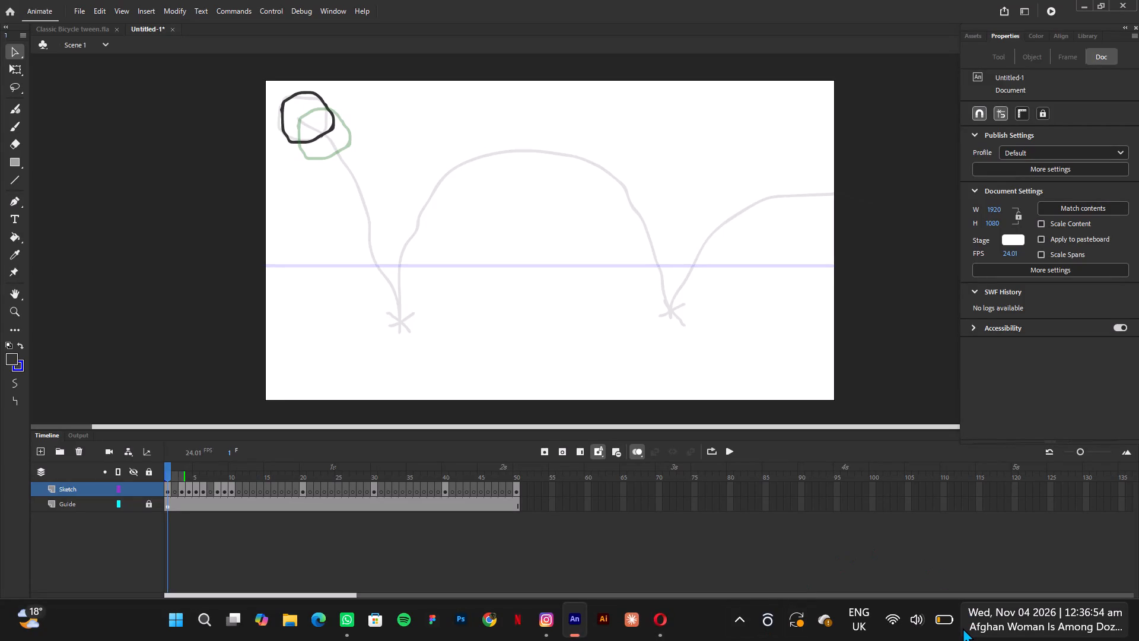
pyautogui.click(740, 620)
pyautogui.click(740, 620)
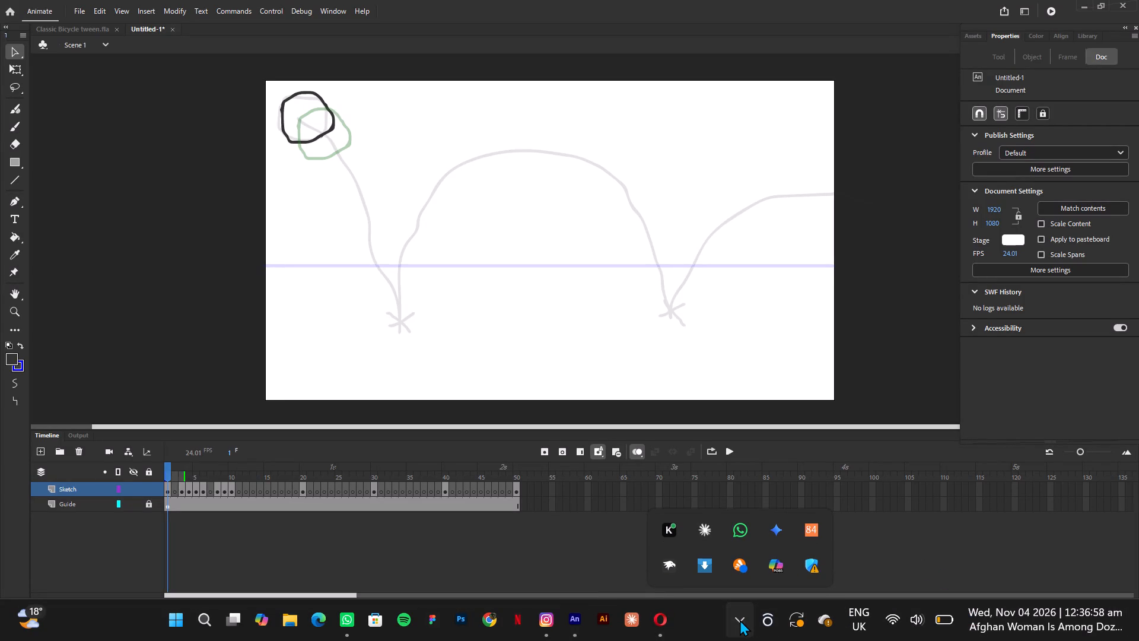
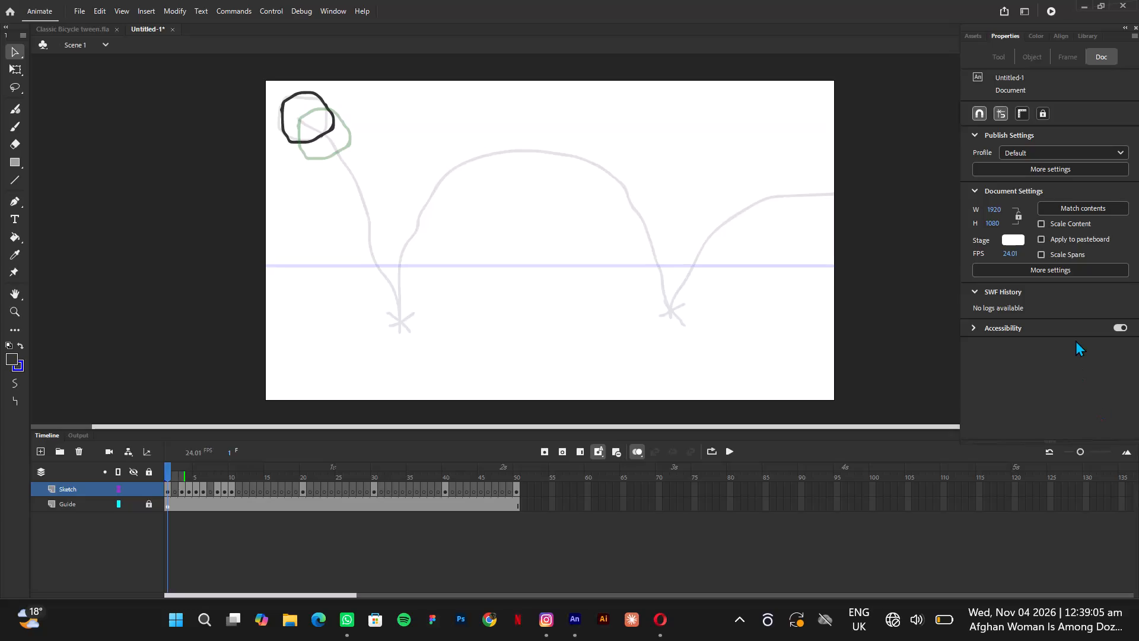
# Play back the bouncing ball animation and scrub through its frames to examine the first fall and the ball's spacing.
pyautogui.click(1124, 266)
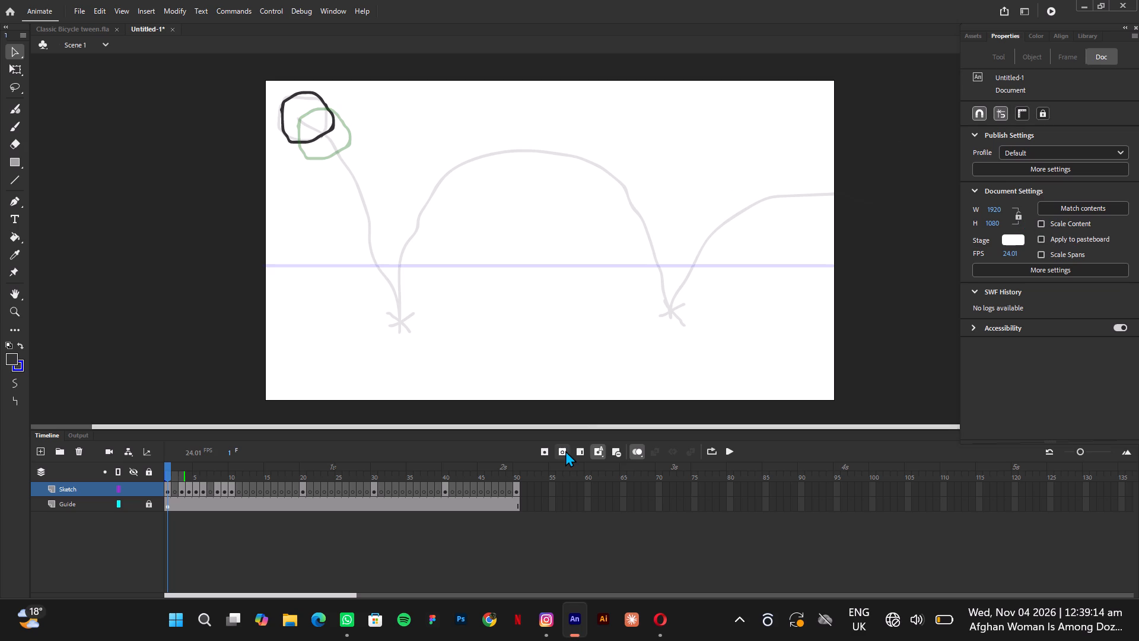
pyautogui.click(212, 496)
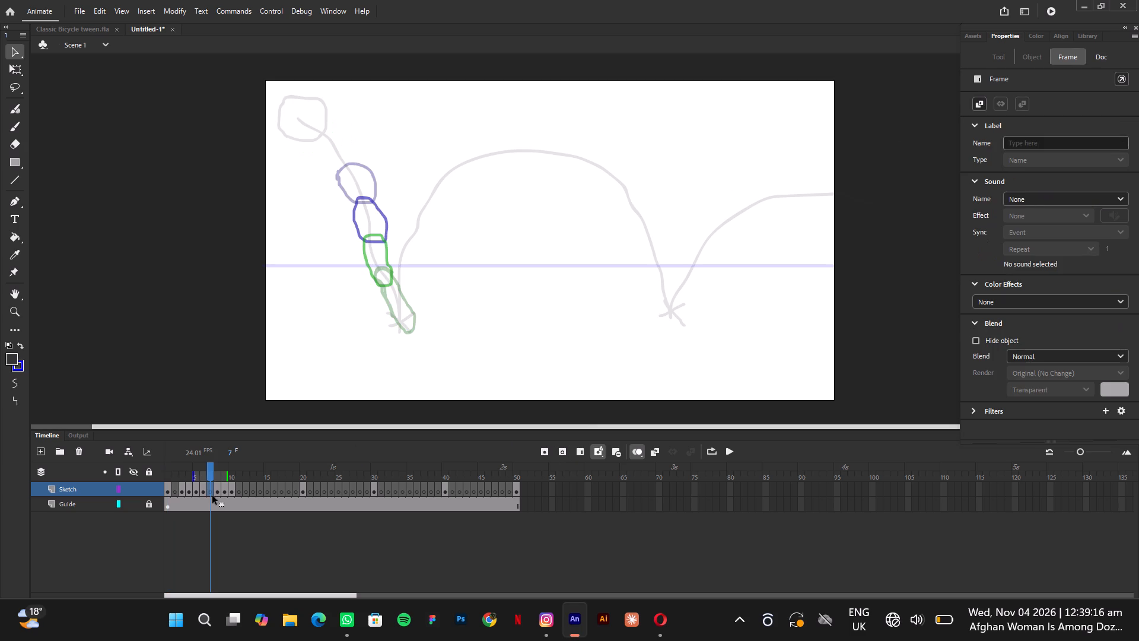
pyautogui.click(173, 494)
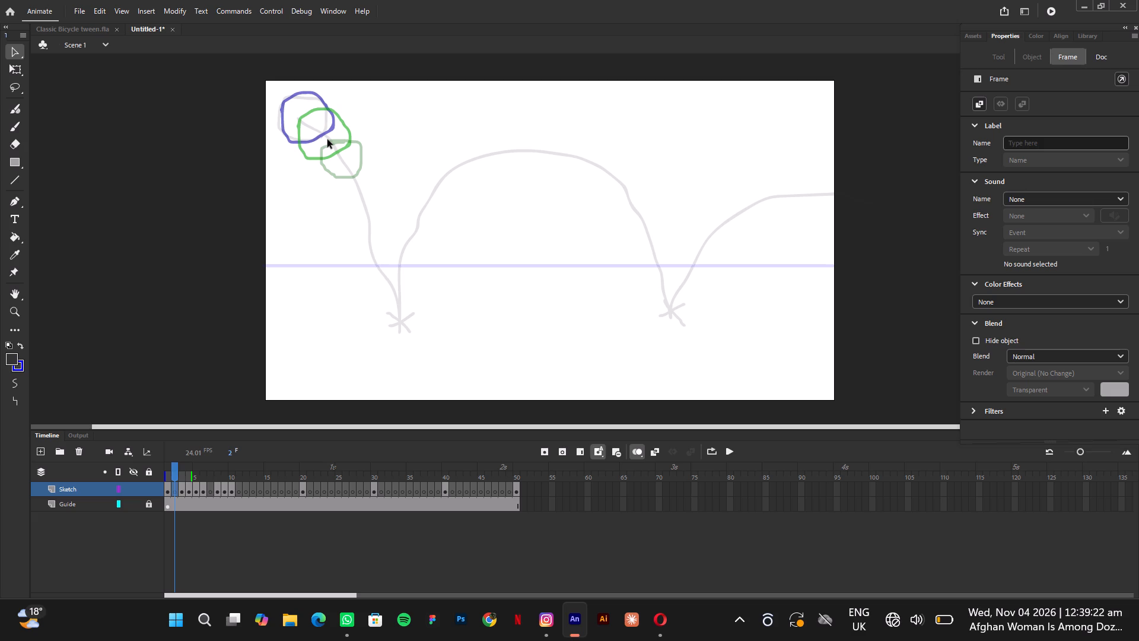
pyautogui.moveTo(173, 465); pyautogui.dragTo(144, 460)
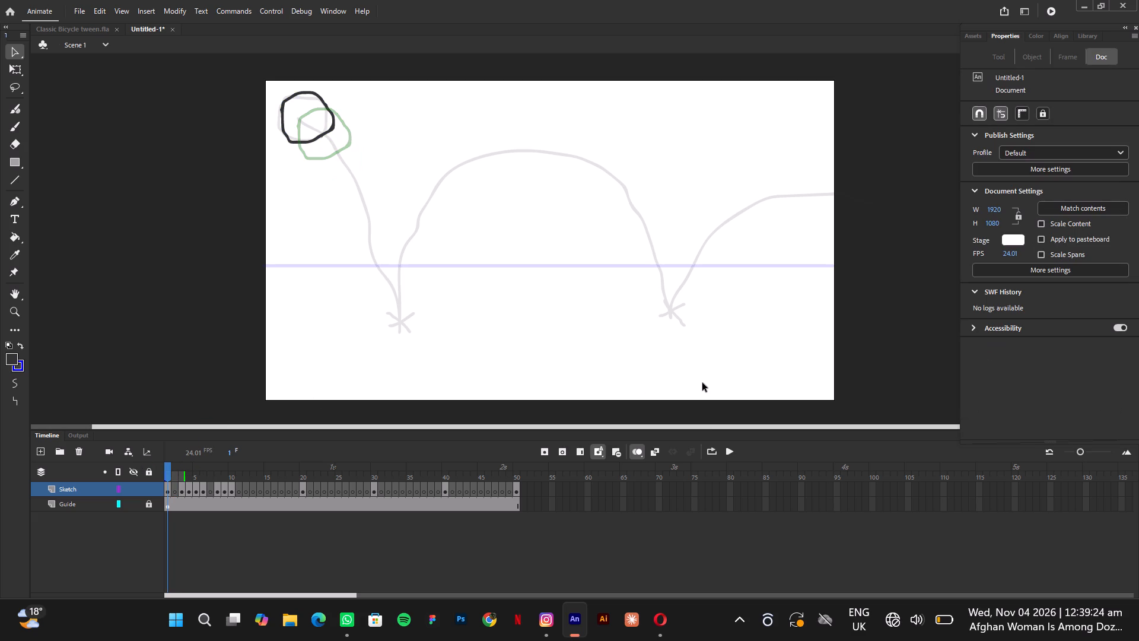
pyautogui.click(726, 454)
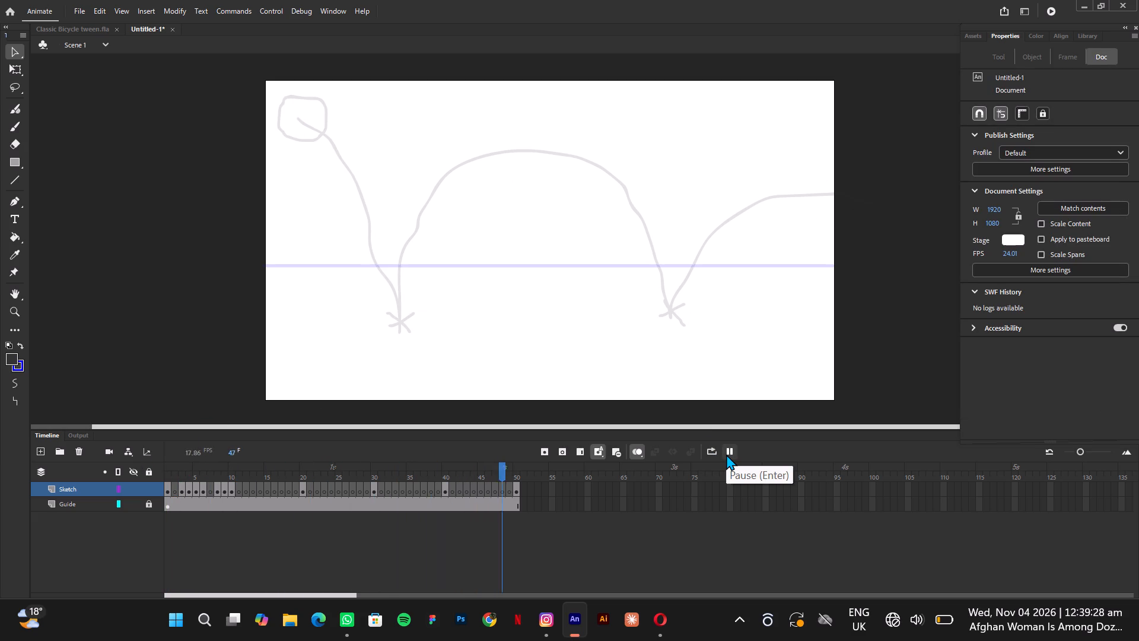
pyautogui.click(726, 454)
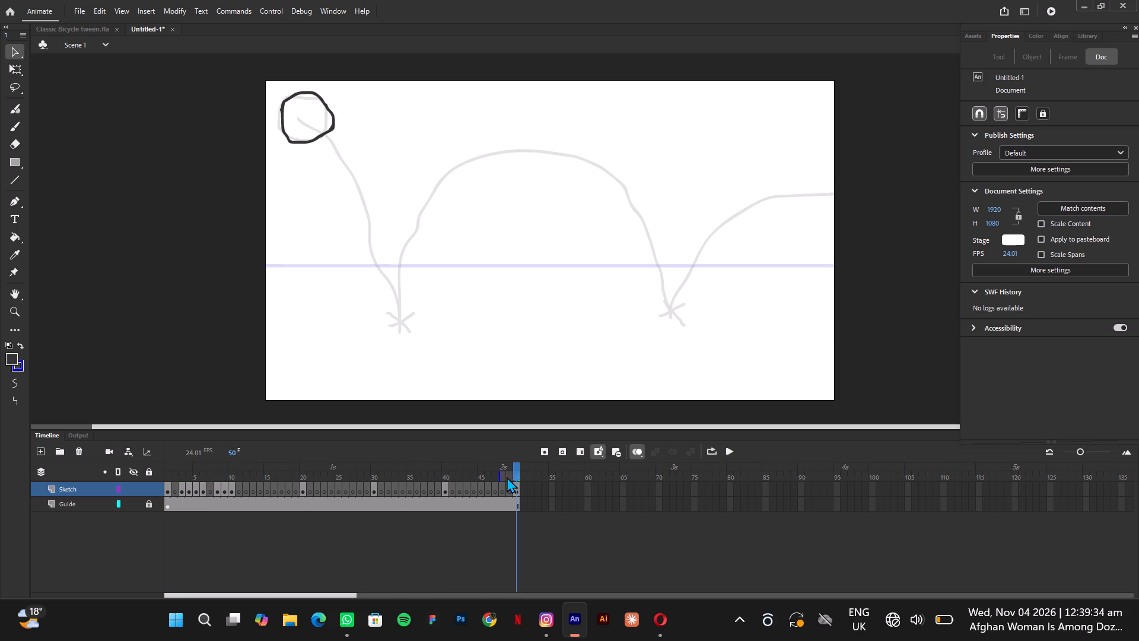
pyautogui.moveTo(514, 477); pyautogui.dragTo(139, 491)
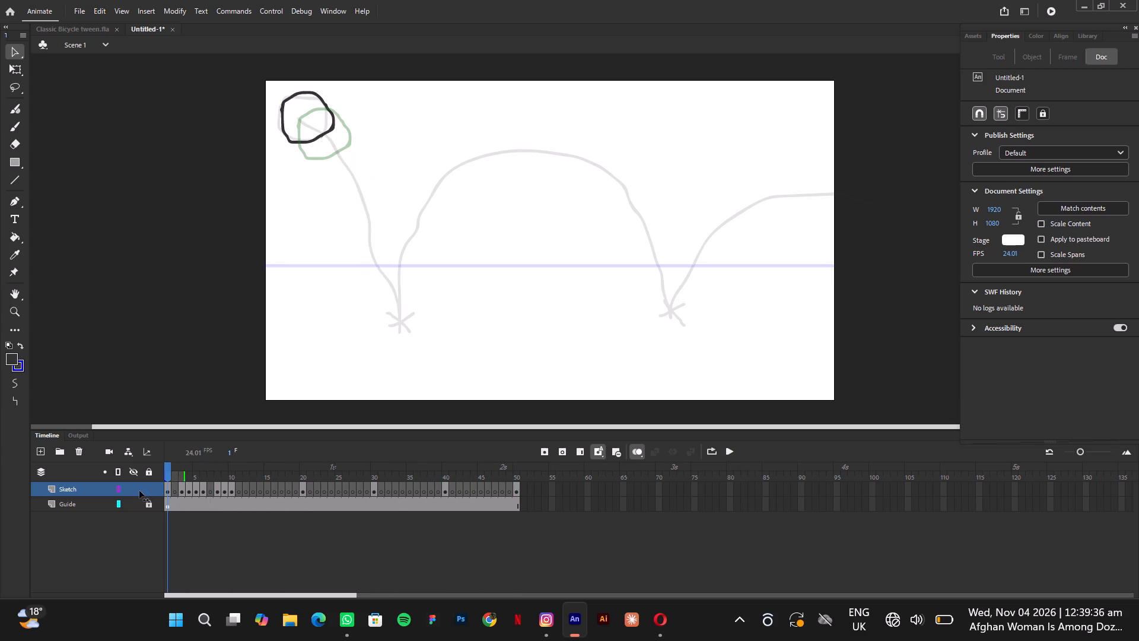
pyautogui.moveTo(139, 491); pyautogui.dragTo(247, 493)
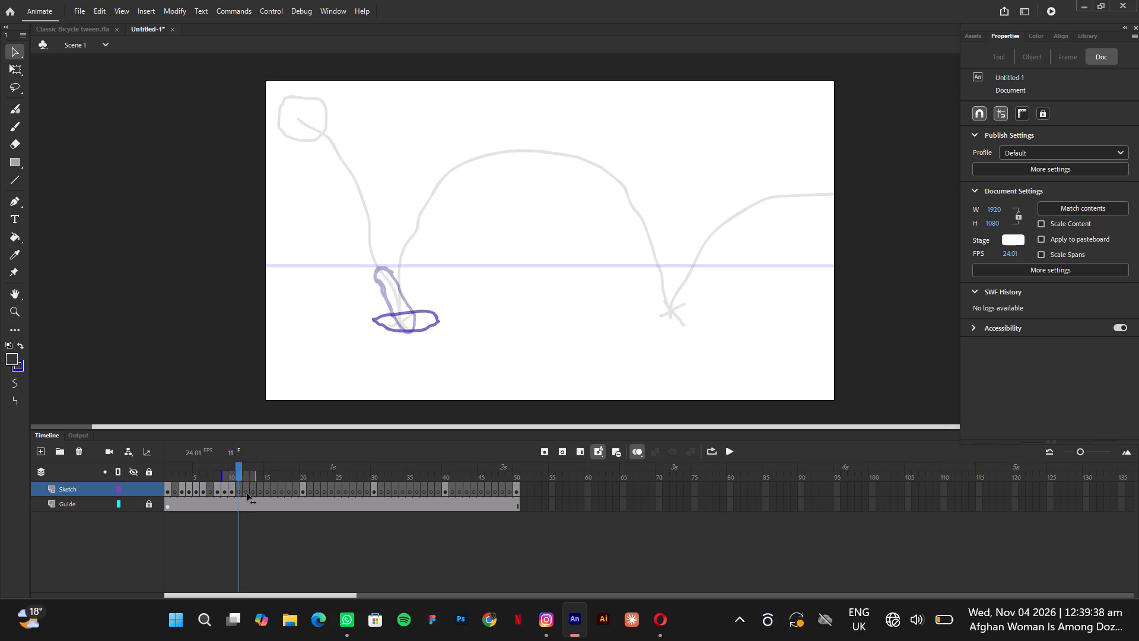
pyautogui.moveTo(247, 493); pyautogui.dragTo(781, 386)
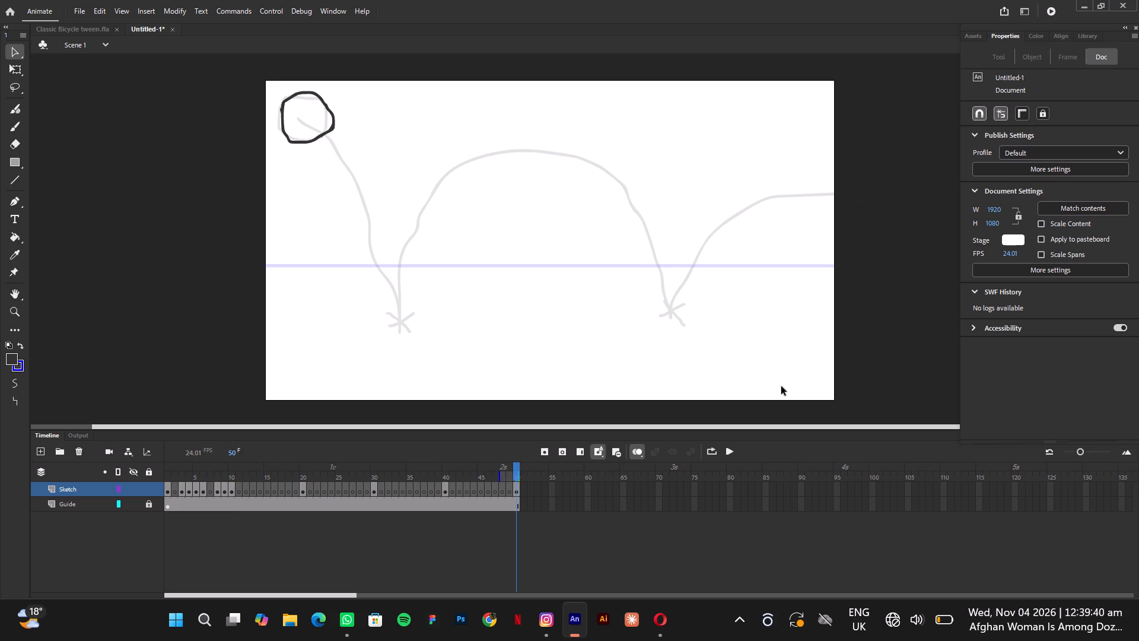
# Close the Untitled-1 document without saving its changes.
pyautogui.click(173, 31)
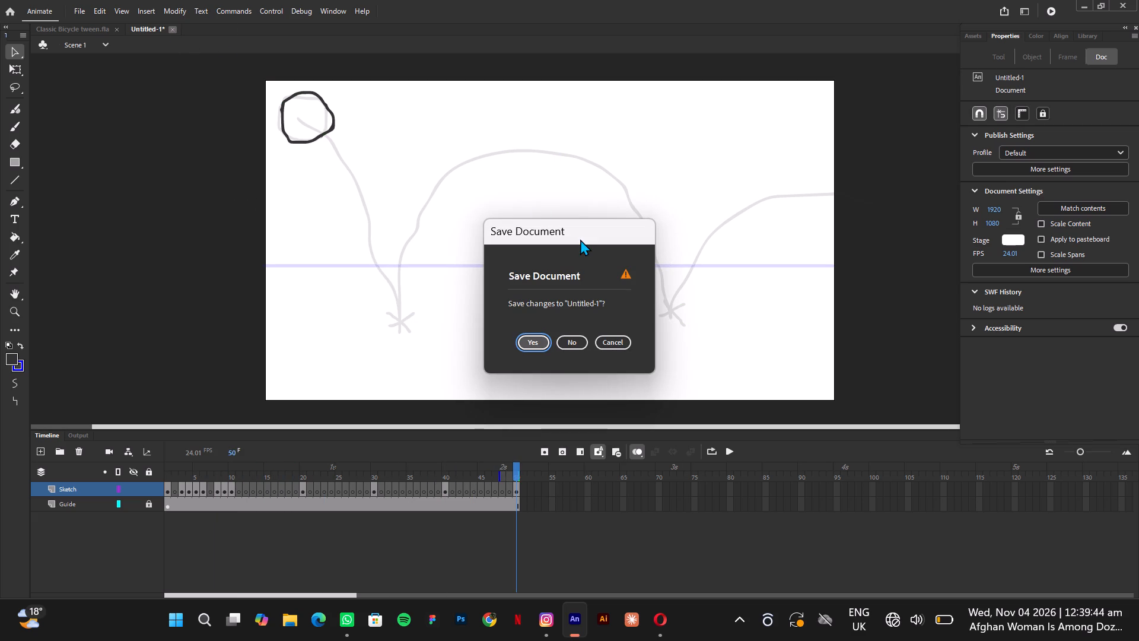
pyautogui.moveTo(531, 333); pyautogui.dragTo(525, 334)
pyautogui.click(572, 339)
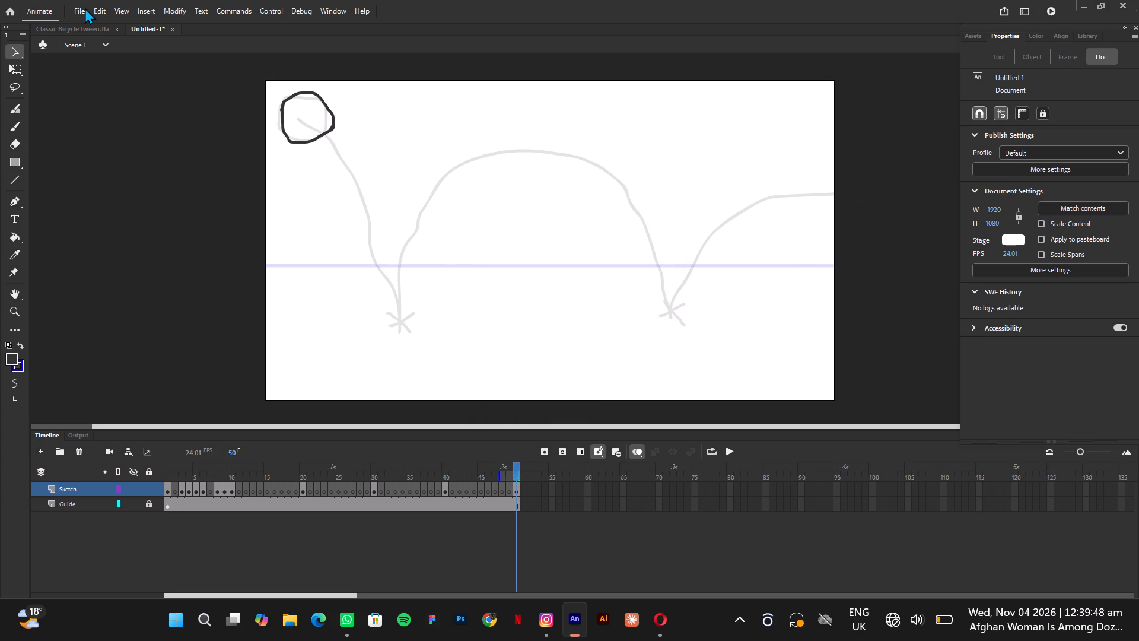
# Create a new blank 1920 × 1080 document at 24.01 fps.
pyautogui.click(86, 8)
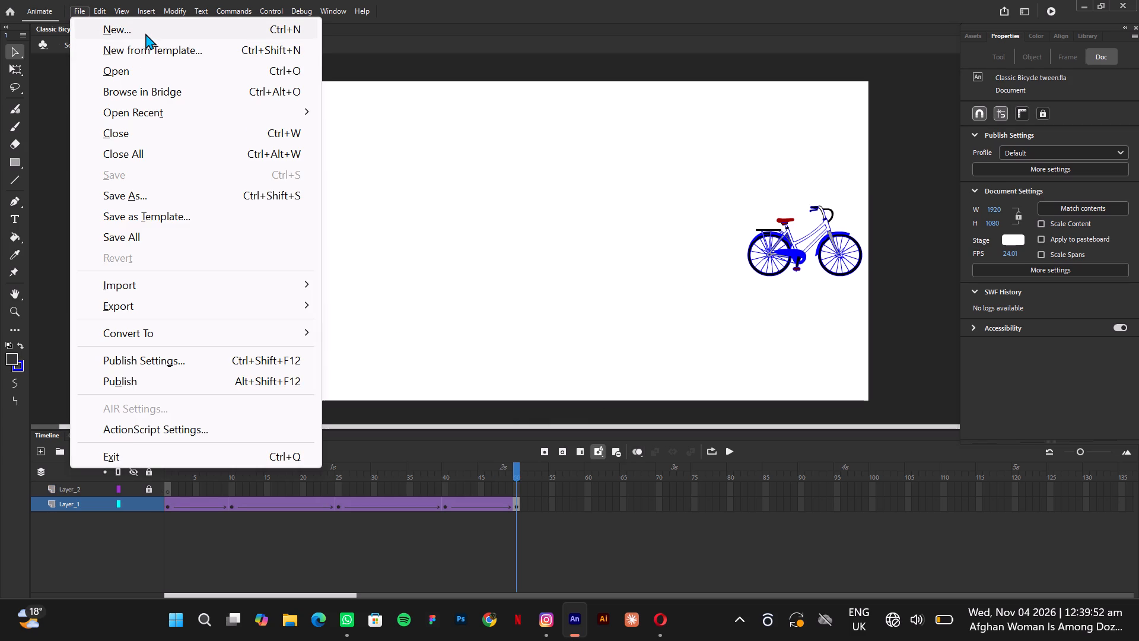
pyautogui.click(145, 33)
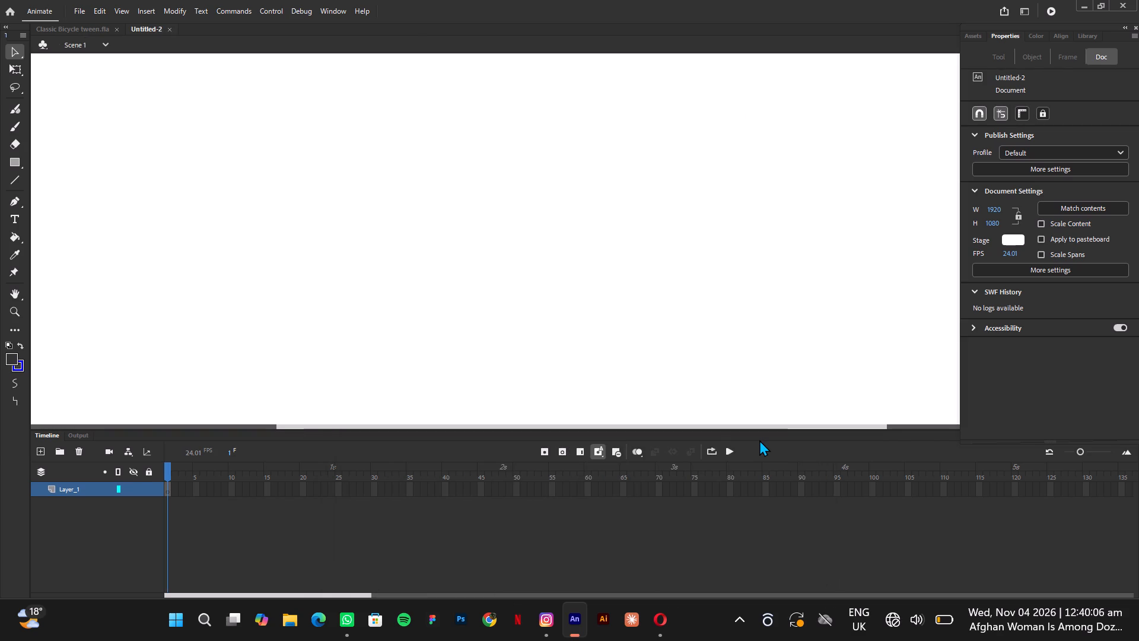
# Draw a straight horizontal blue ground line across the stage, a little below its middle and ending just past its right edge.
pyautogui.hotkey('ctrl', '-')
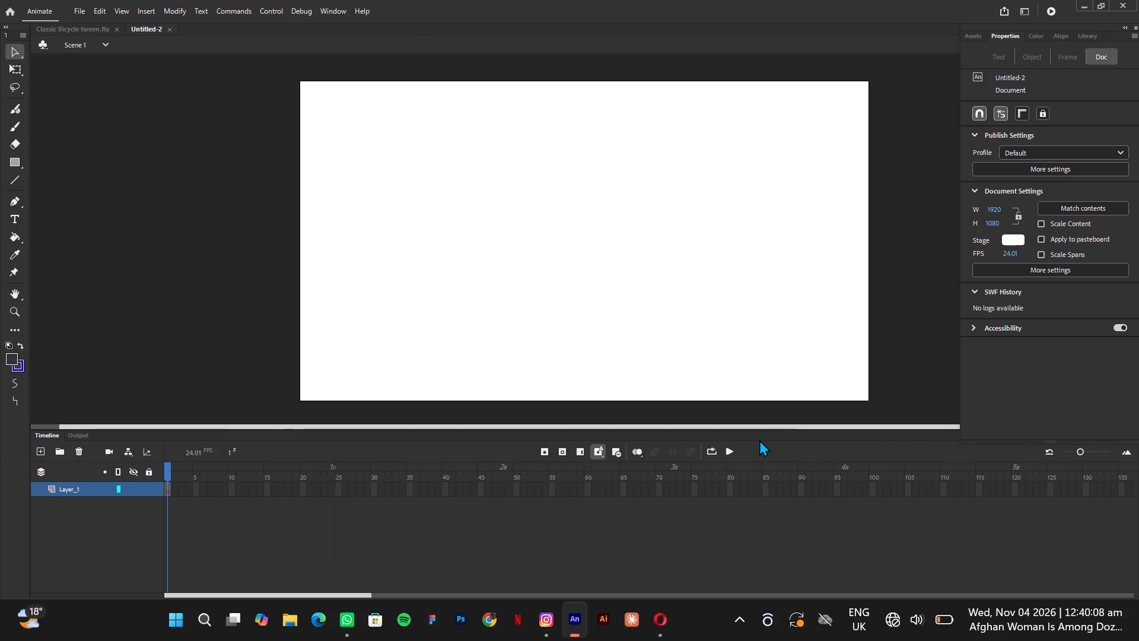
pyautogui.moveTo(735, 430); pyautogui.dragTo(801, 424)
pyautogui.moveTo(800, 417); pyautogui.dragTo(833, 418)
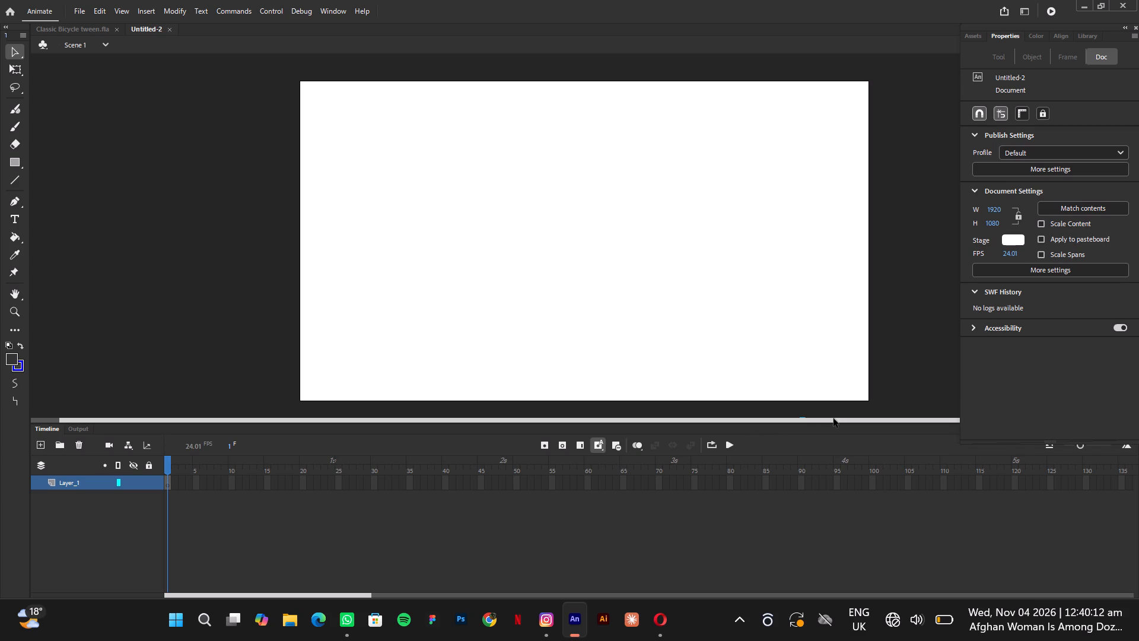
pyautogui.moveTo(833, 418); pyautogui.dragTo(855, 418)
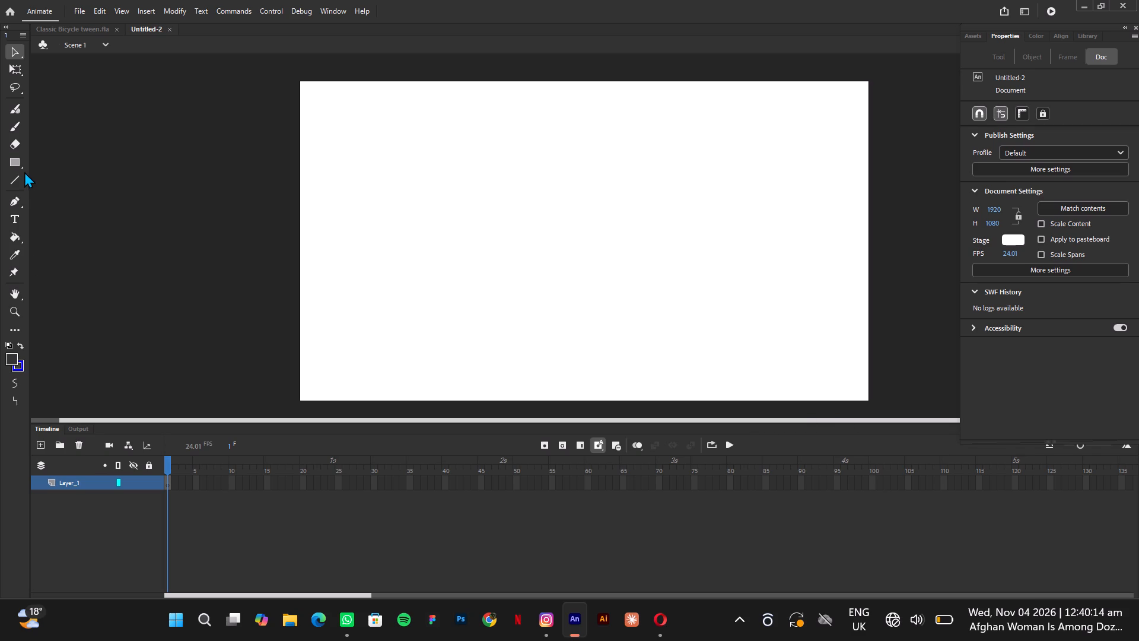
pyautogui.click(19, 177)
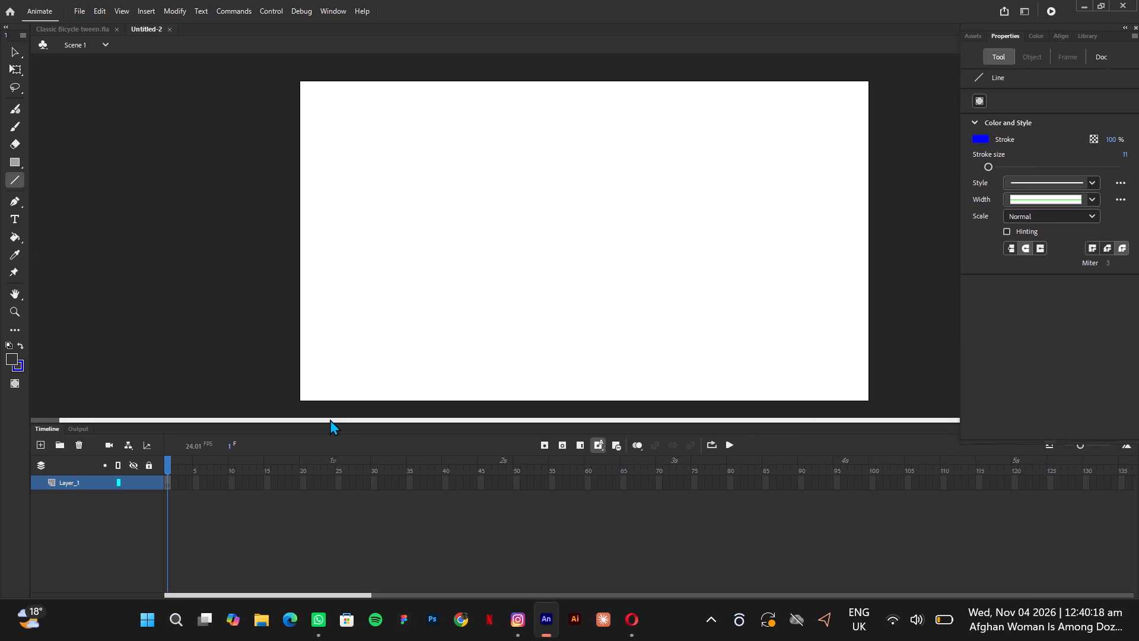
pyautogui.moveTo(299, 280); pyautogui.dragTo(885, 290)
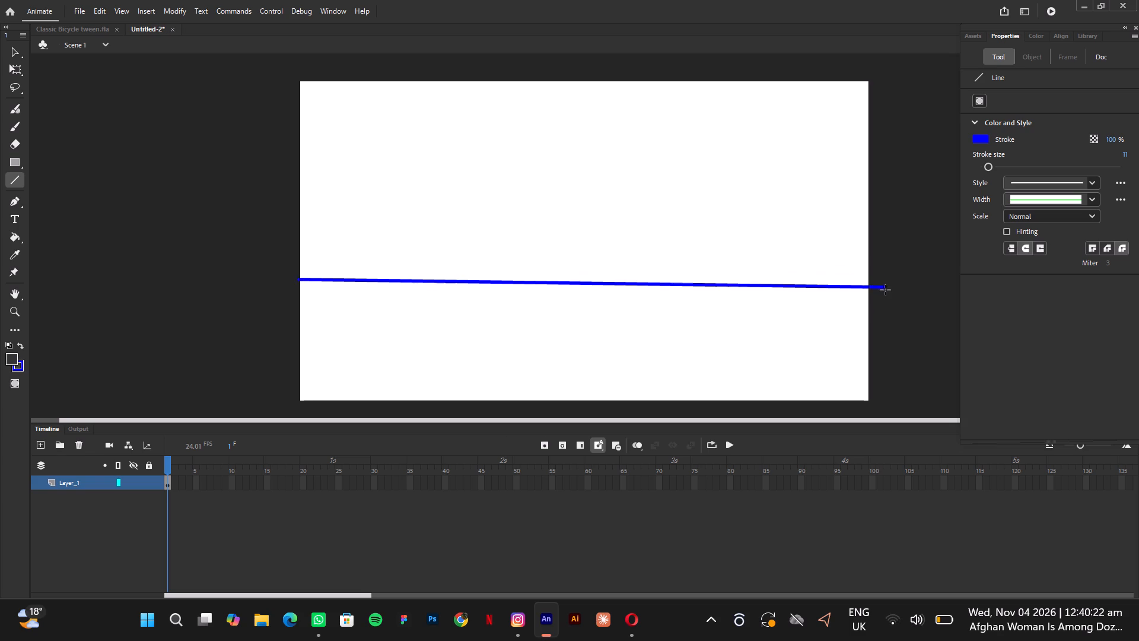
pyautogui.moveTo(885, 290); pyautogui.dragTo(889, 278)
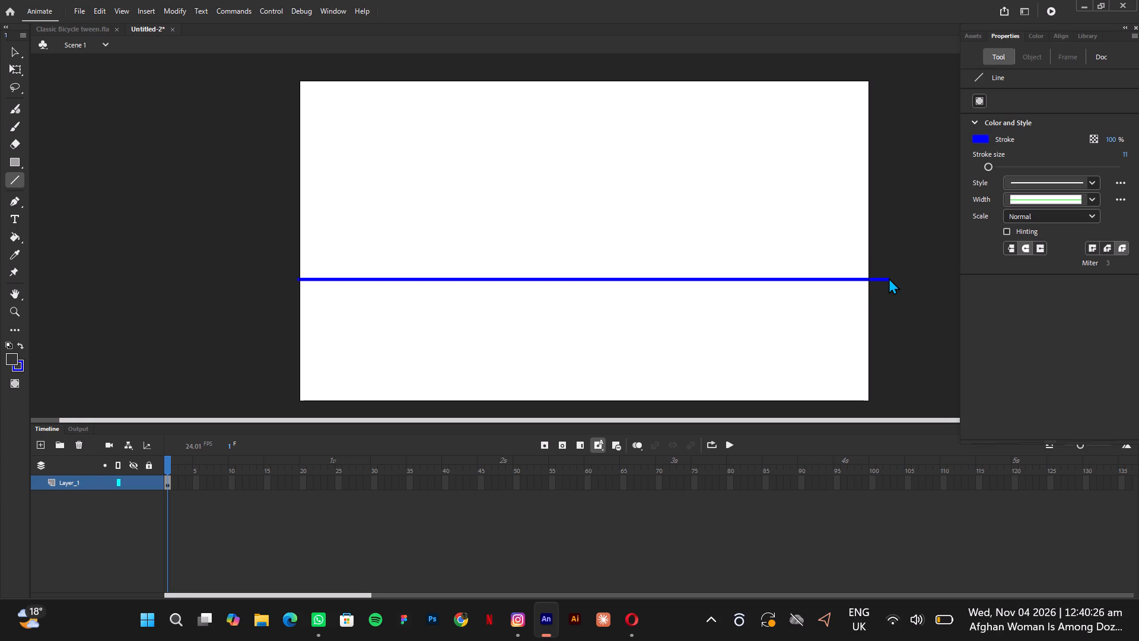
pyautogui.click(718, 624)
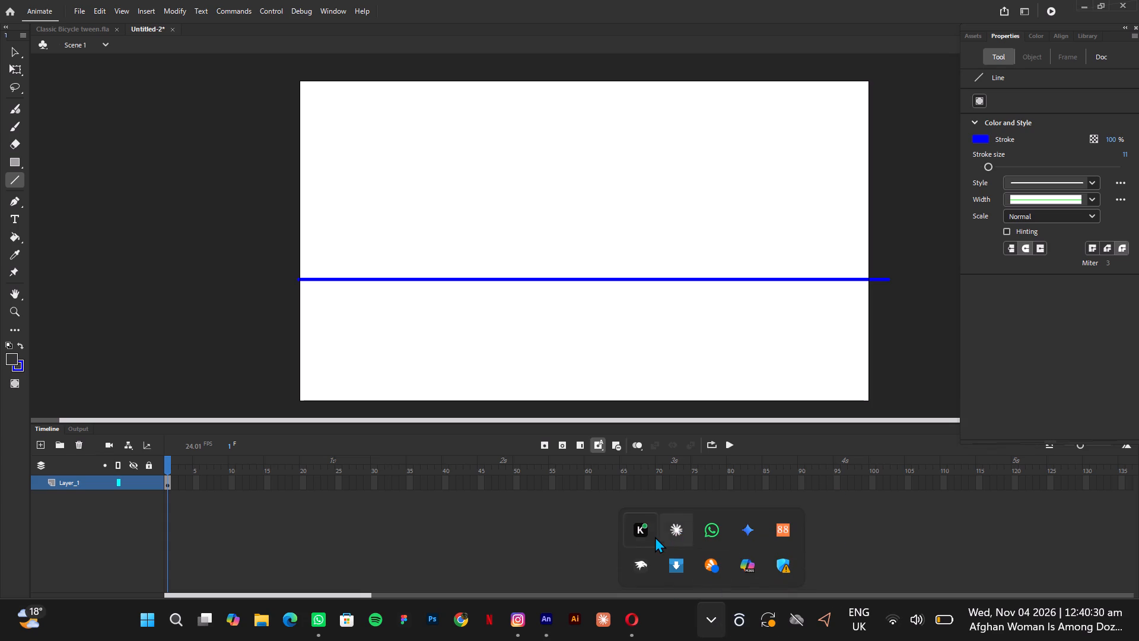
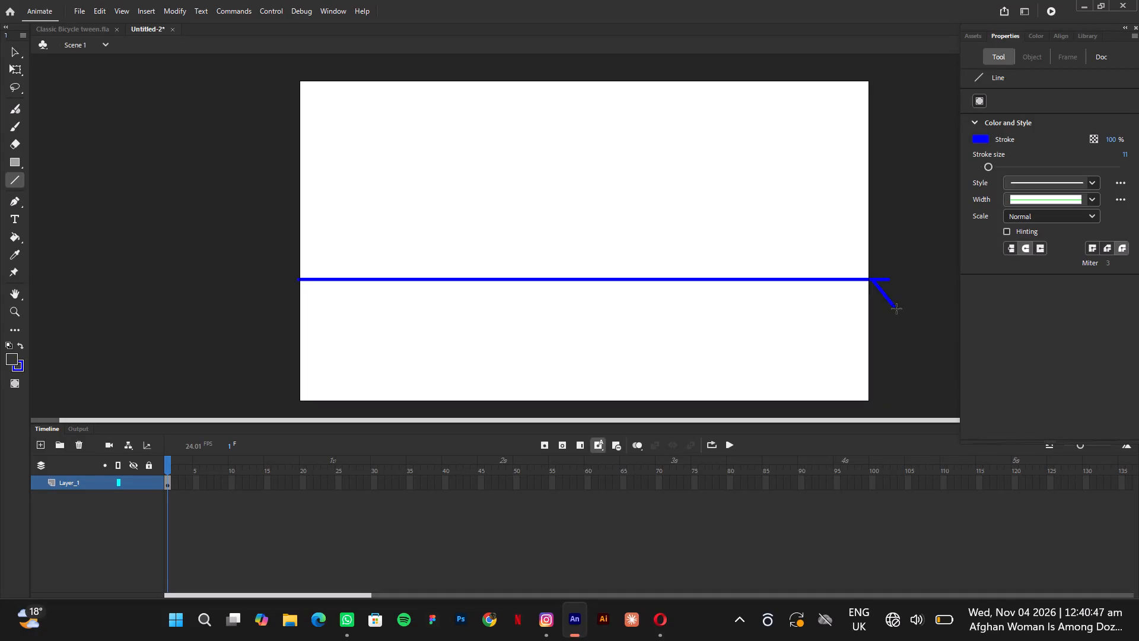
# Undo the stray short diagonal line drawn near the ground line's right end.
pyautogui.hotkey('ctrl', 'z')
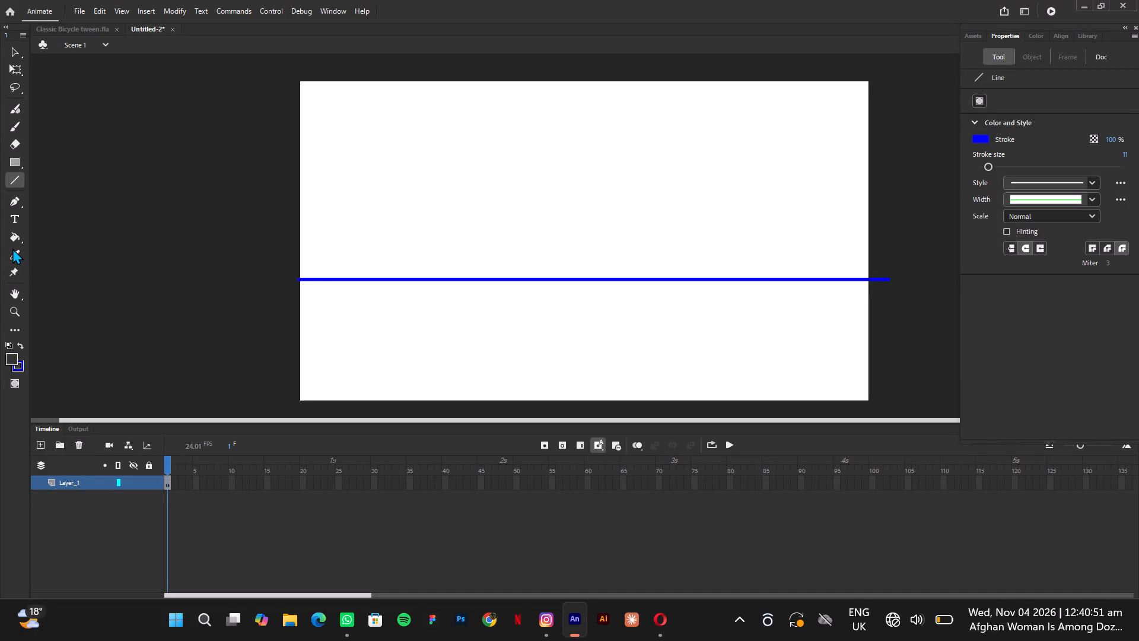
# Rename the ground line's layer, Layer_1, as Guide.
pyautogui.doubleClick(90, 480)
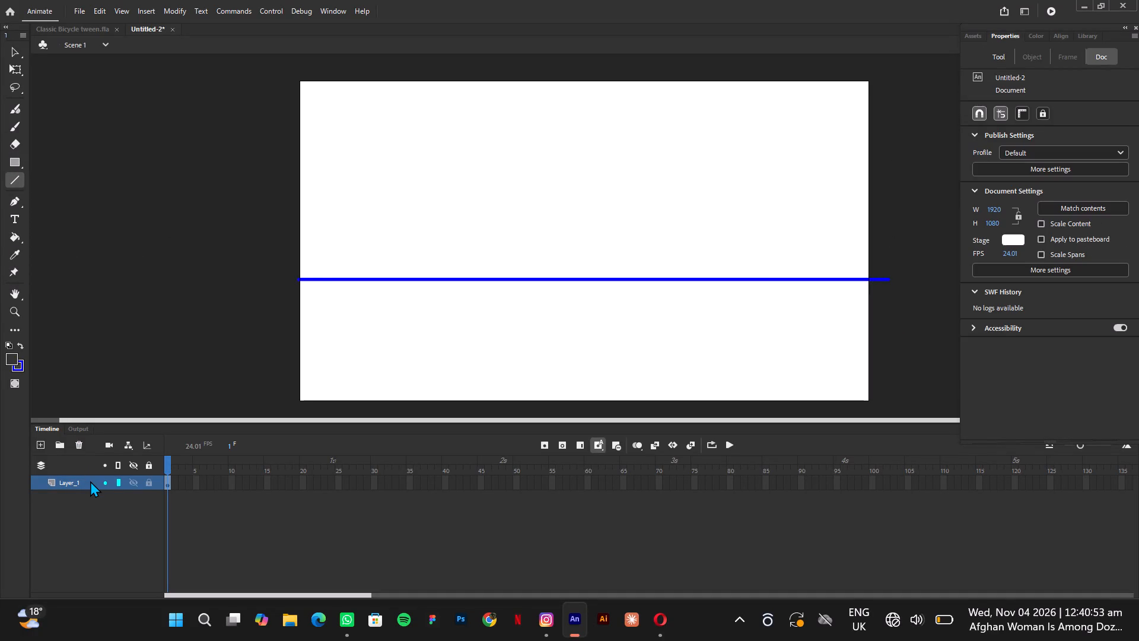
pyautogui.press('BackSpace')
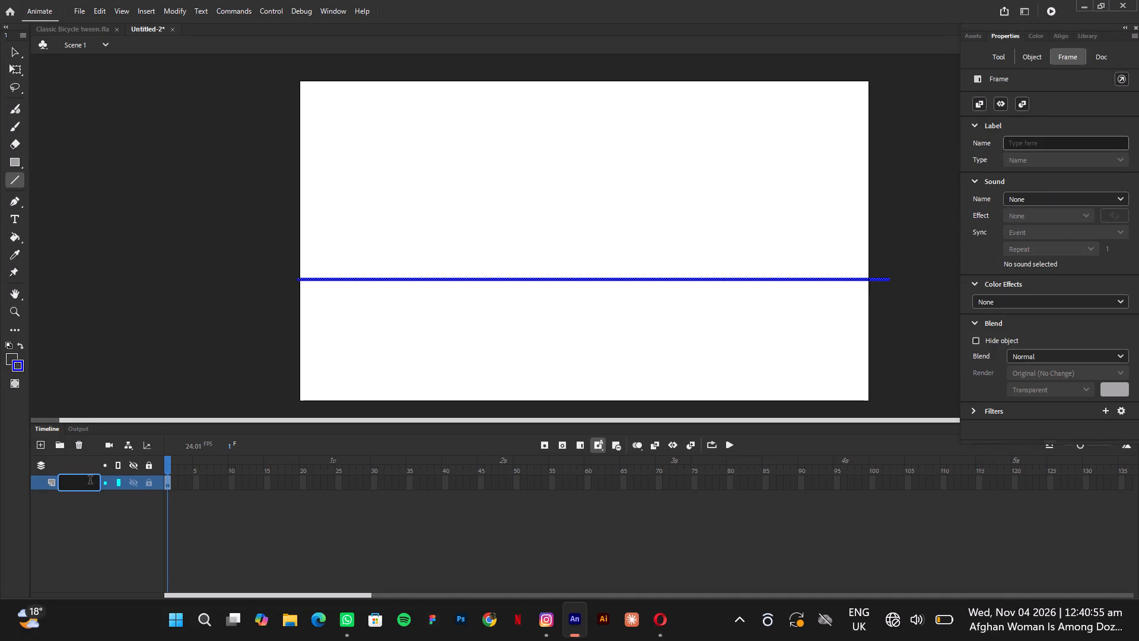
pyautogui.write('uide')
pyautogui.click(109, 524)
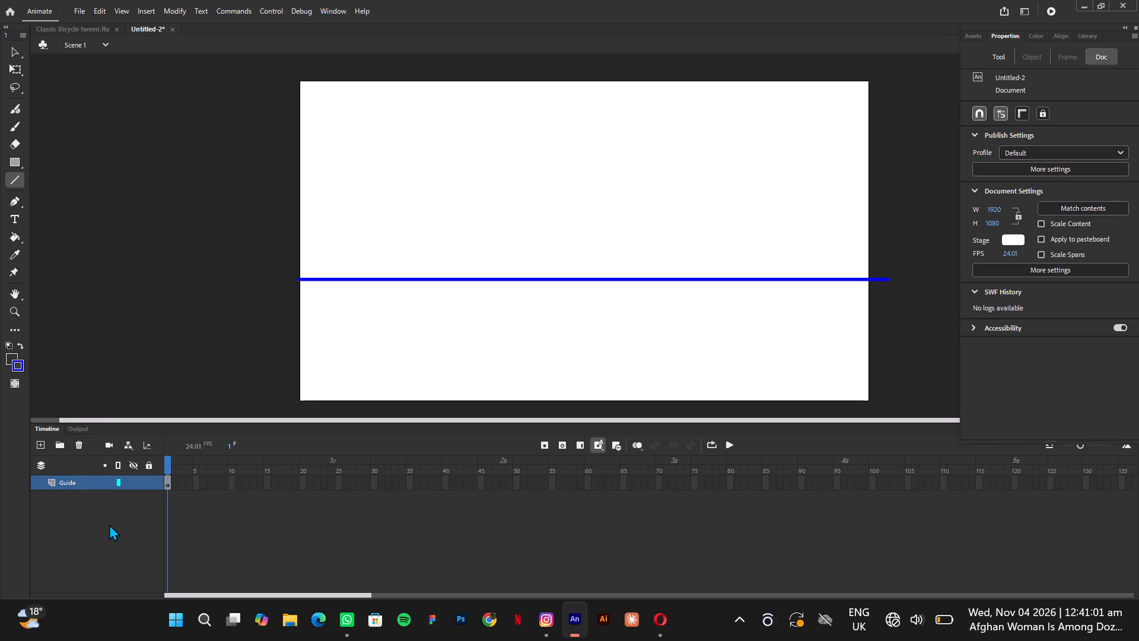
pyautogui.click(109, 524)
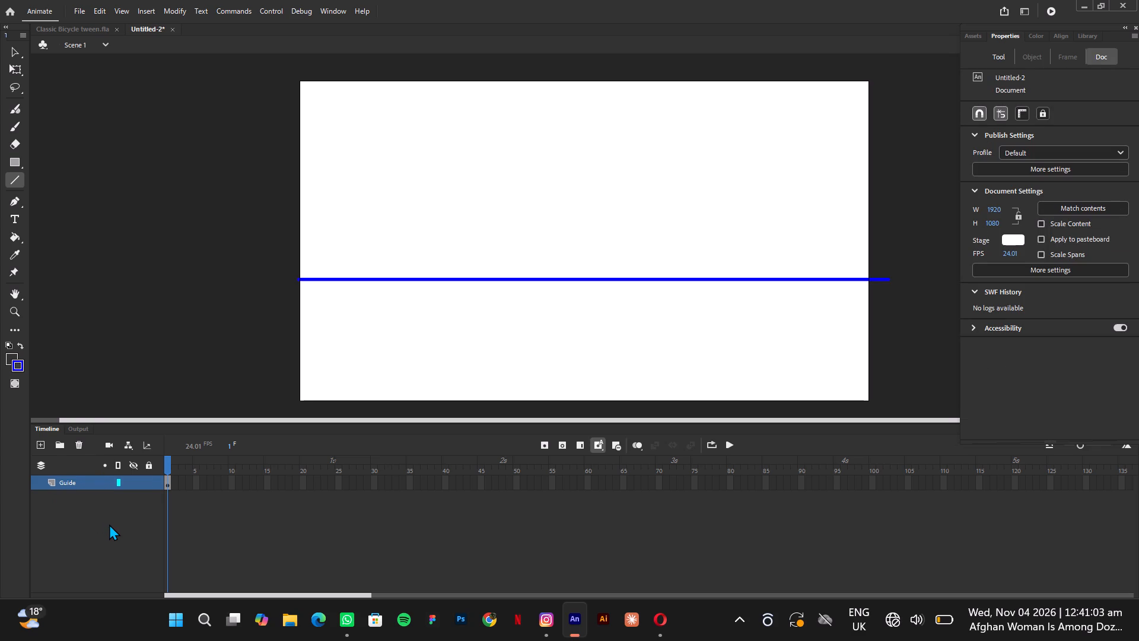
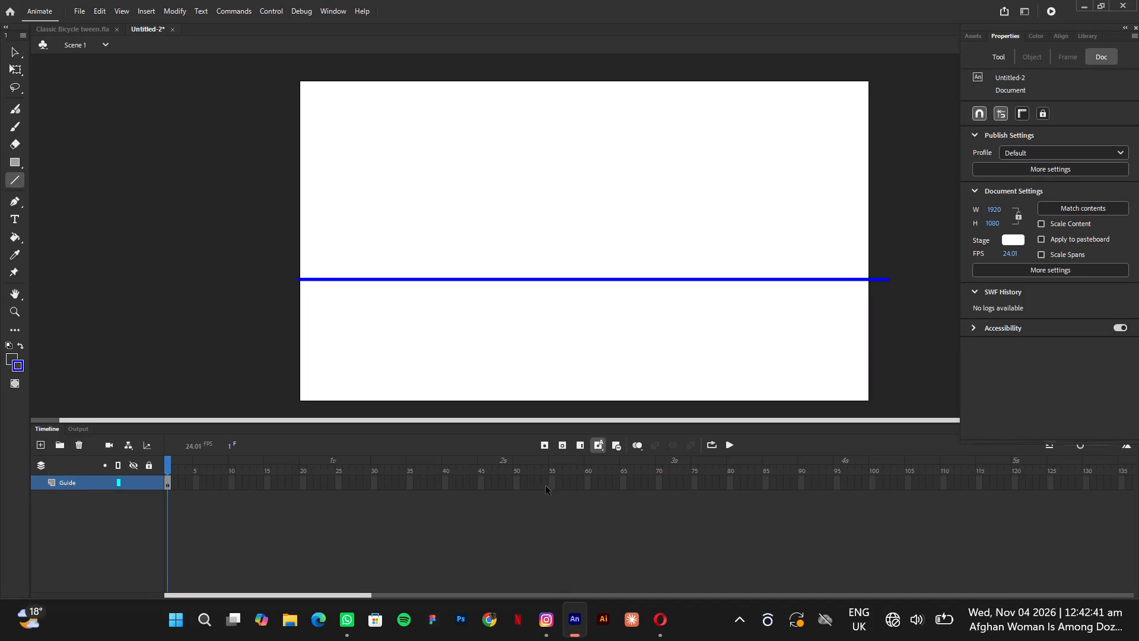
# Select frame 50 of the Guide layer in the timeline.
pyautogui.click(517, 486)
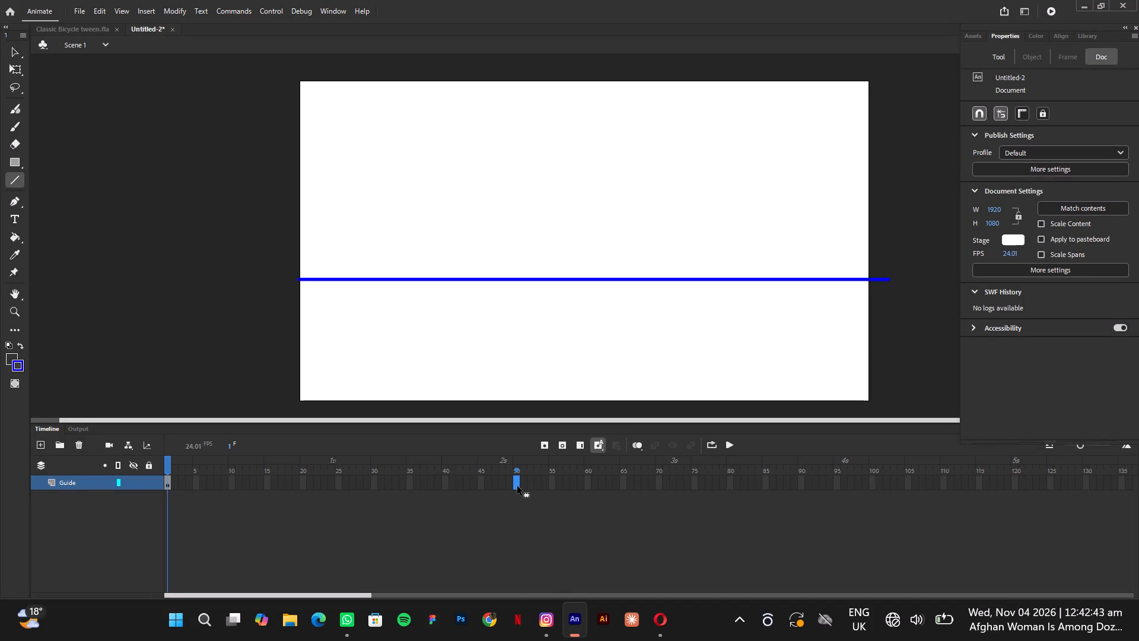
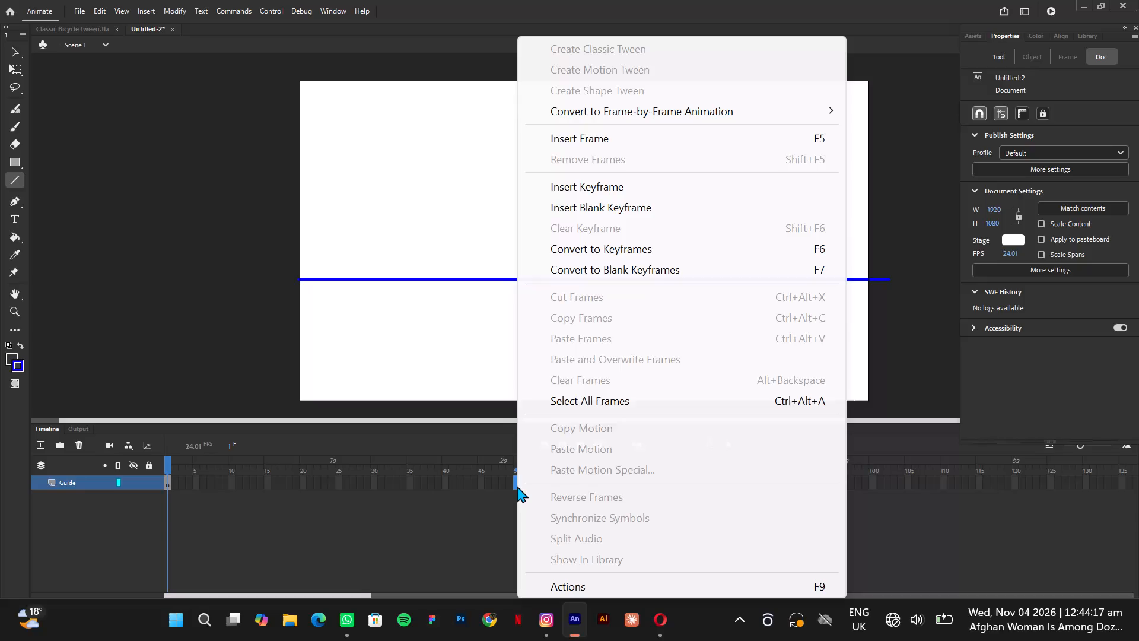
# Insert frames on the Guide layer so the ground line extends through frame 50.
pyautogui.click(606, 133)
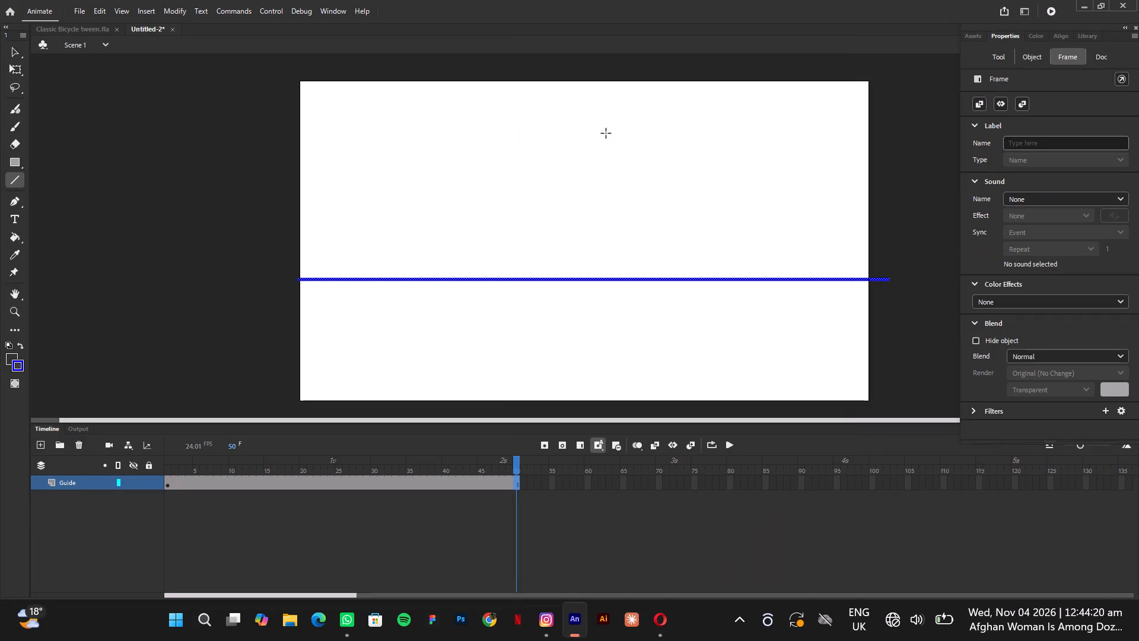
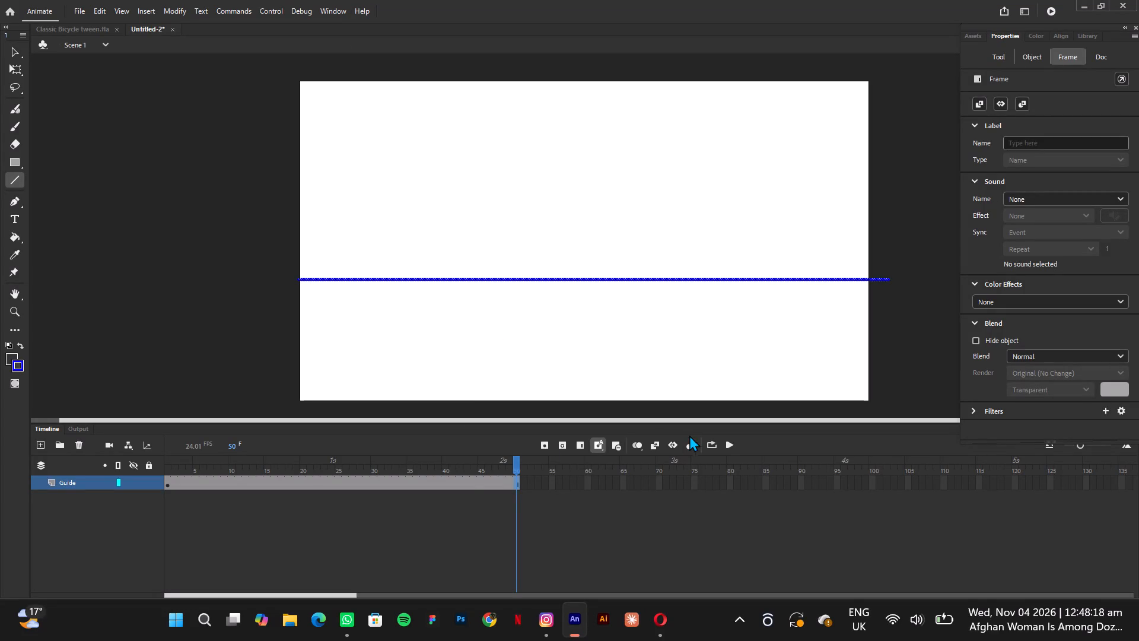
# Deselect the Guide layer's frames and return the playhead to frame 1.
pyautogui.click(311, 519)
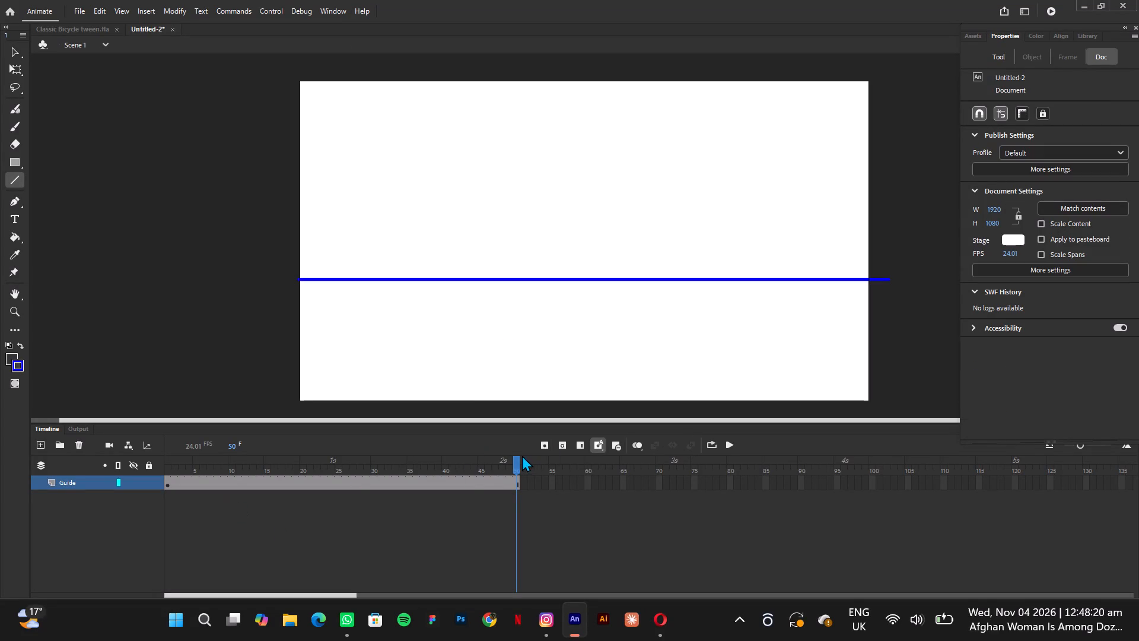
pyautogui.moveTo(516, 459); pyautogui.dragTo(144, 457)
pyautogui.hscroll(-2, 467, 462)
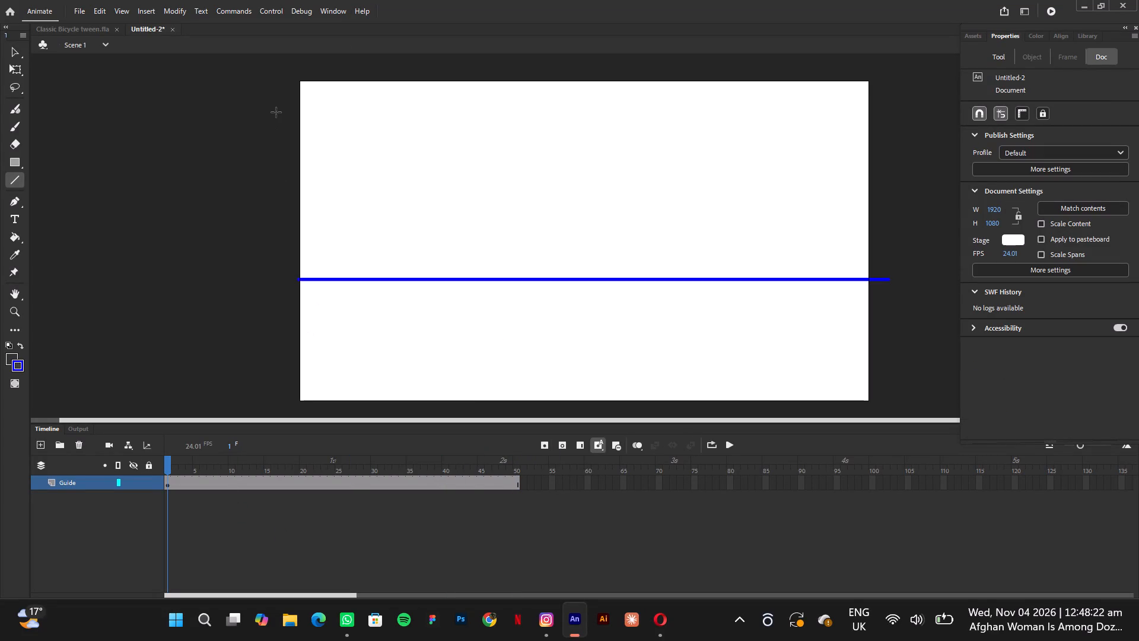
# Set the Classic Brush size to 3, testing and undoing freehand loops at sizes 7 and 6 along the way.
pyautogui.click(15, 126)
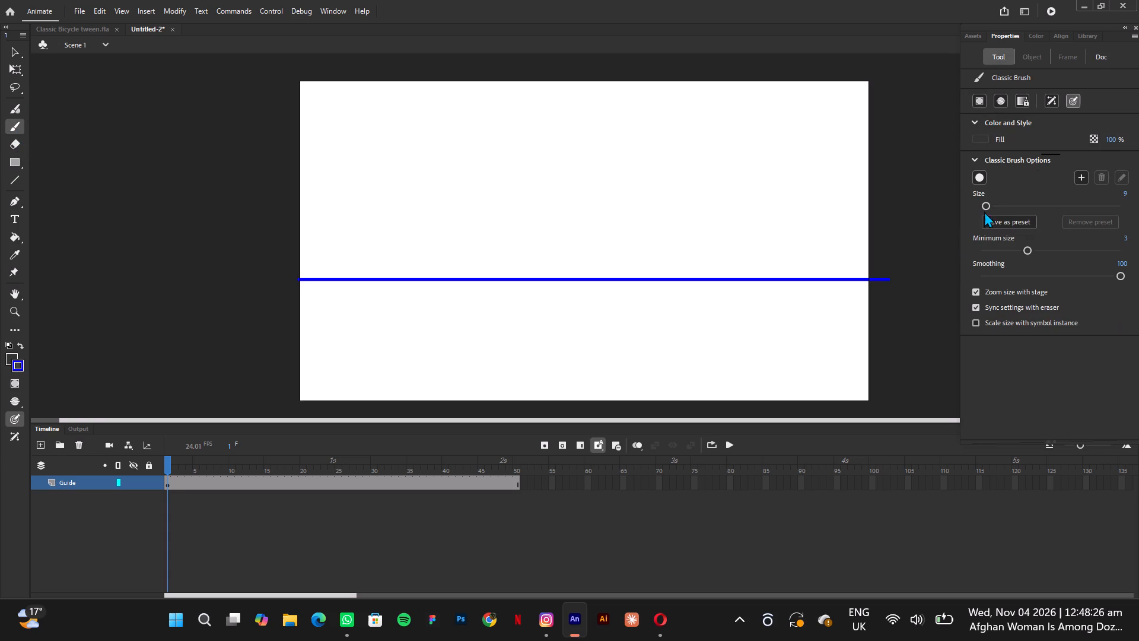
pyautogui.click(988, 204)
pyautogui.moveTo(775, 161); pyautogui.dragTo(754, 131)
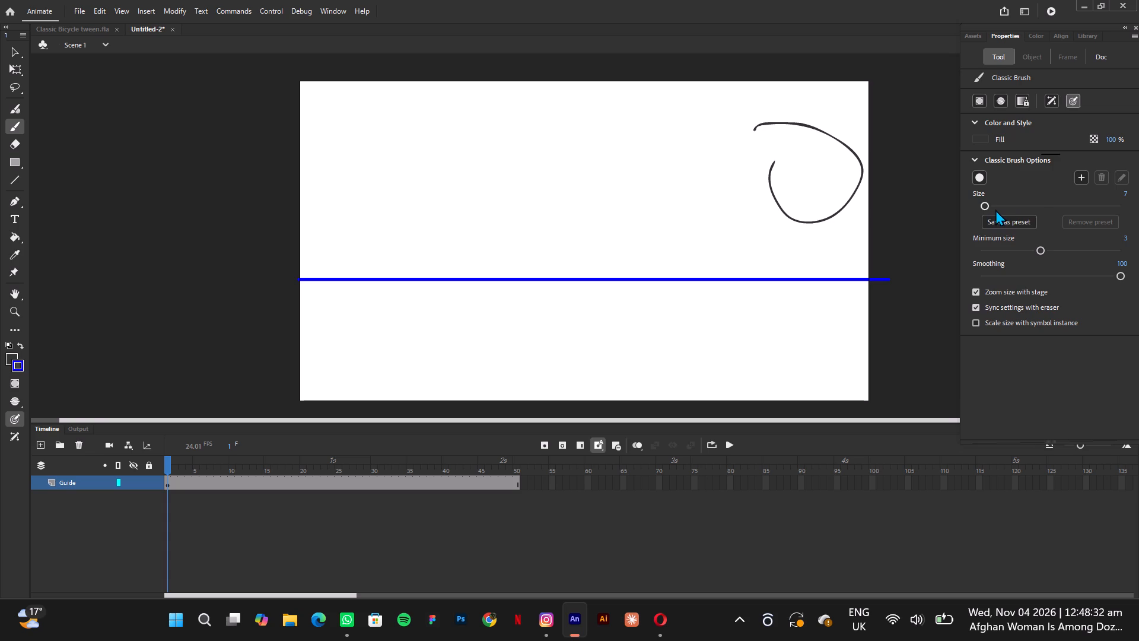
pyautogui.hotkey('ctrl', 'z')
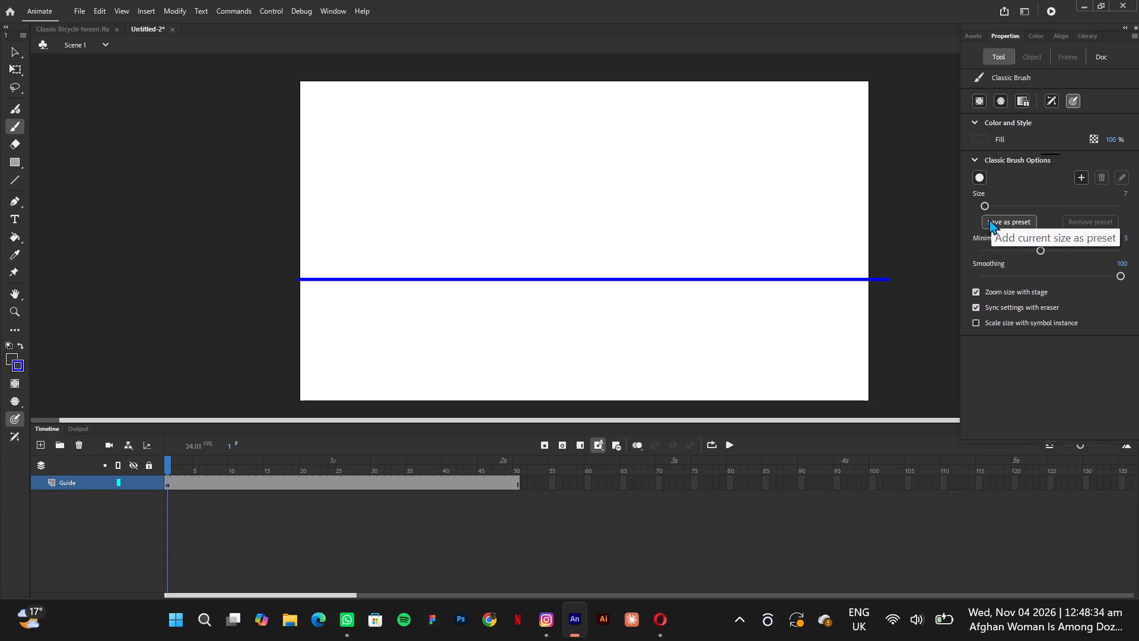
pyautogui.click(984, 203)
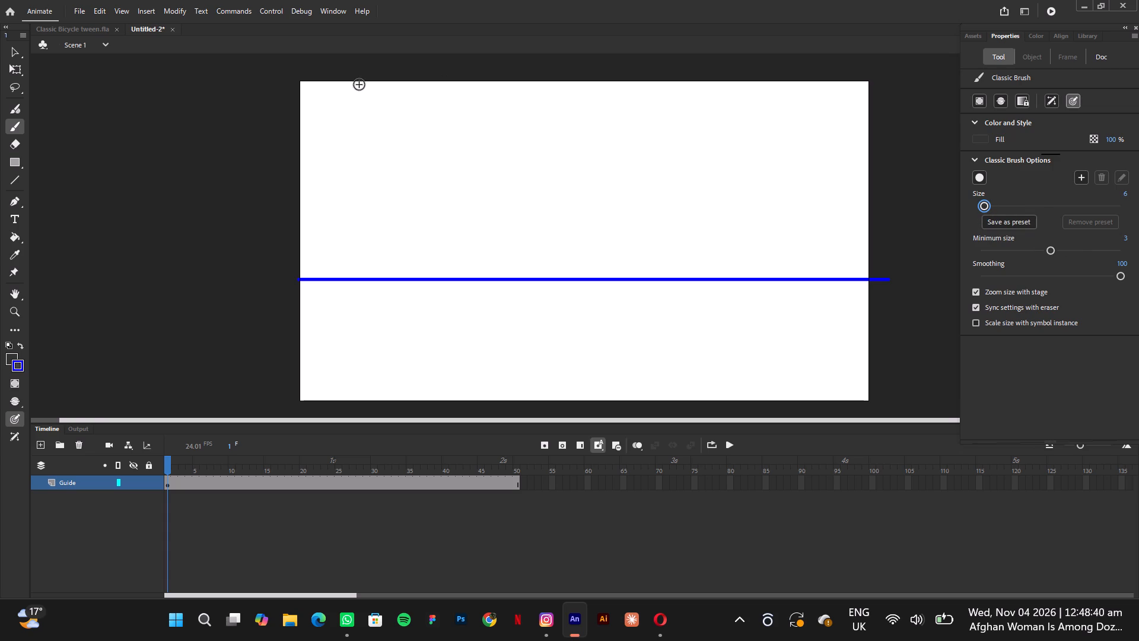
pyautogui.moveTo(313, 118); pyautogui.dragTo(300, 100)
pyautogui.hotkey('ctrl', 'z')
pyautogui.click(986, 206)
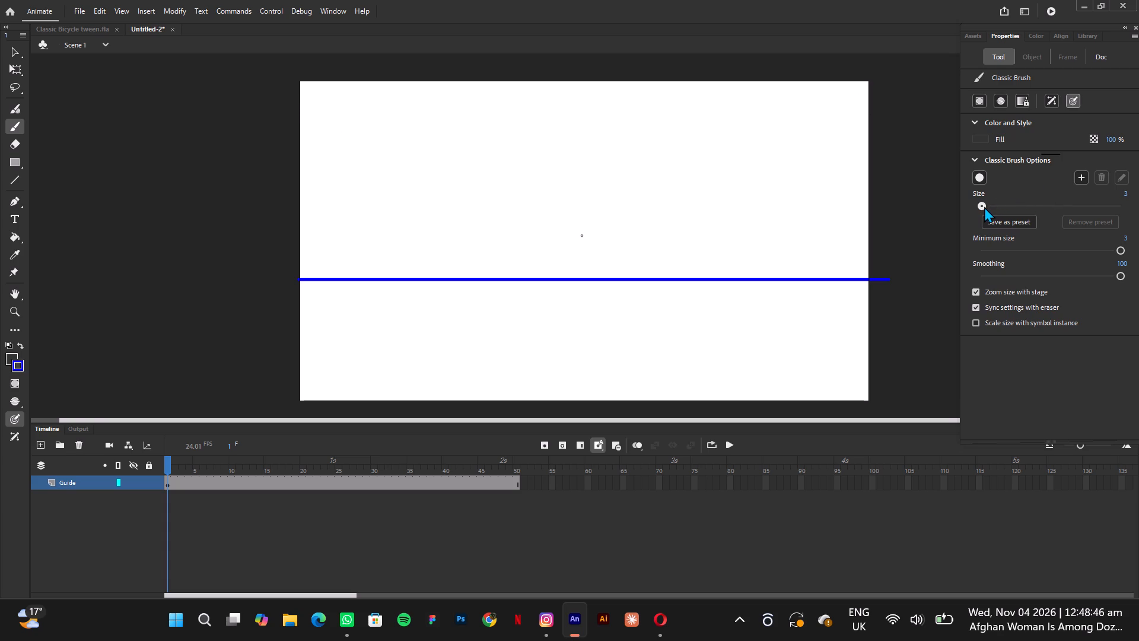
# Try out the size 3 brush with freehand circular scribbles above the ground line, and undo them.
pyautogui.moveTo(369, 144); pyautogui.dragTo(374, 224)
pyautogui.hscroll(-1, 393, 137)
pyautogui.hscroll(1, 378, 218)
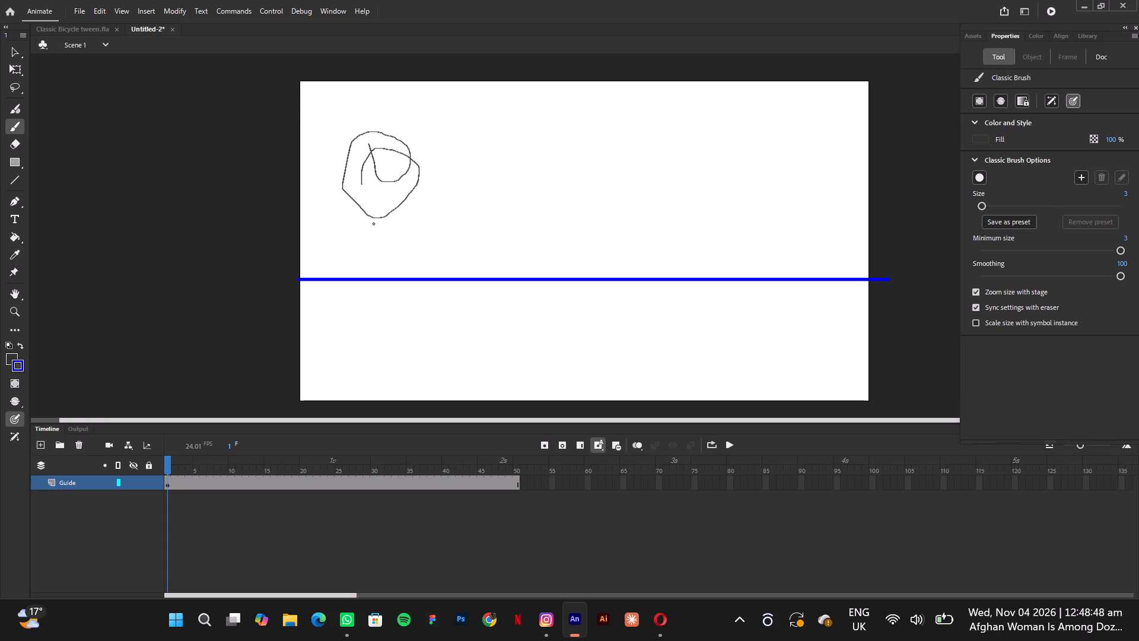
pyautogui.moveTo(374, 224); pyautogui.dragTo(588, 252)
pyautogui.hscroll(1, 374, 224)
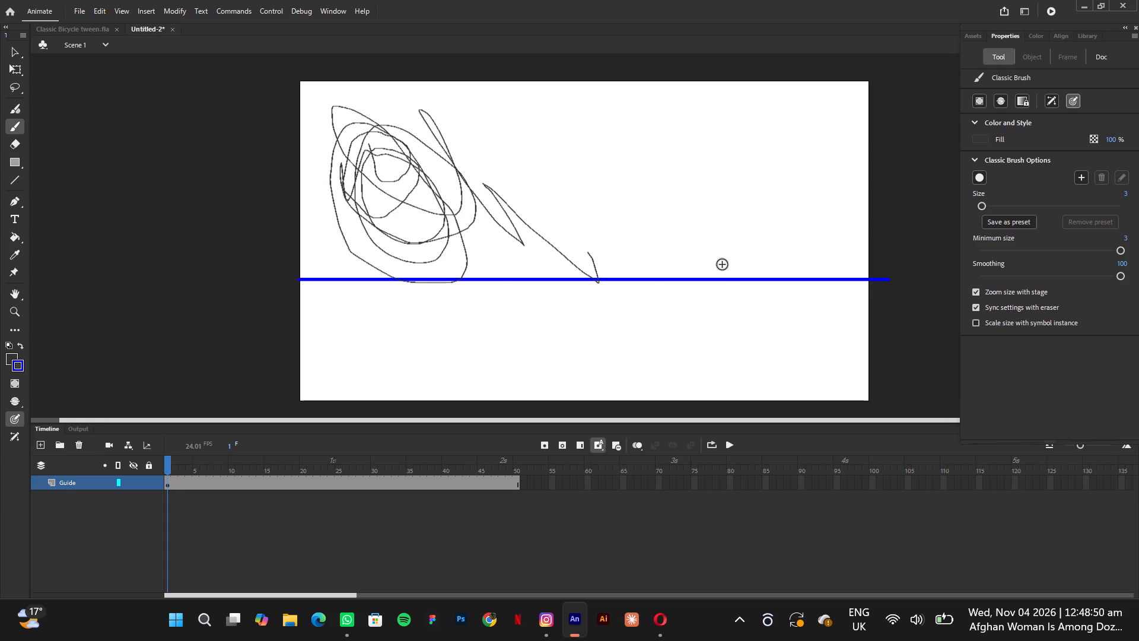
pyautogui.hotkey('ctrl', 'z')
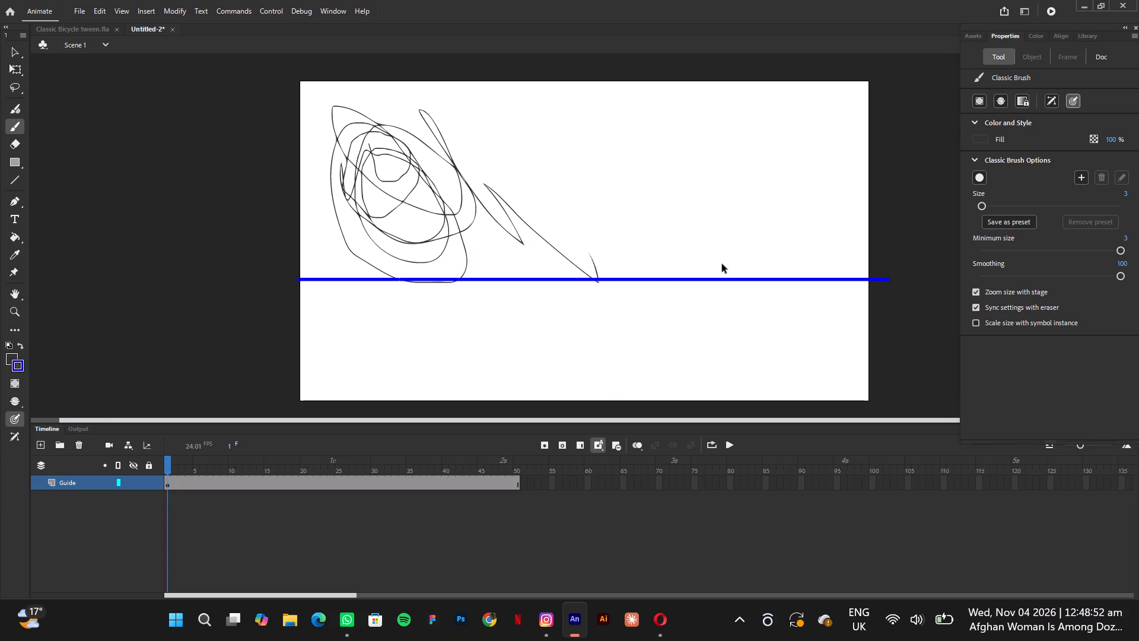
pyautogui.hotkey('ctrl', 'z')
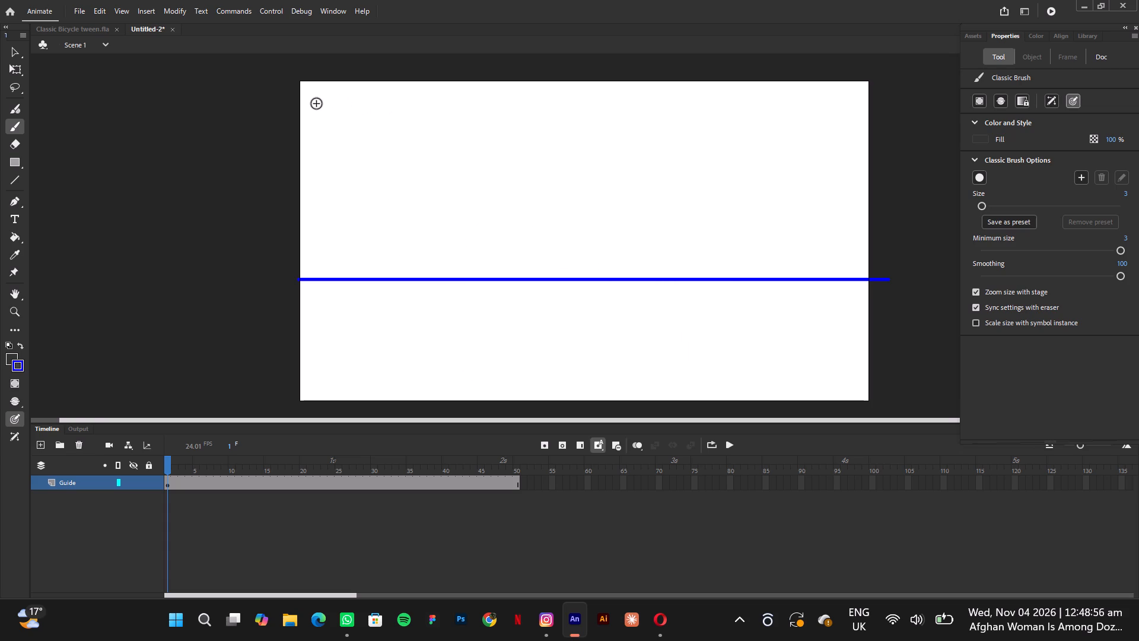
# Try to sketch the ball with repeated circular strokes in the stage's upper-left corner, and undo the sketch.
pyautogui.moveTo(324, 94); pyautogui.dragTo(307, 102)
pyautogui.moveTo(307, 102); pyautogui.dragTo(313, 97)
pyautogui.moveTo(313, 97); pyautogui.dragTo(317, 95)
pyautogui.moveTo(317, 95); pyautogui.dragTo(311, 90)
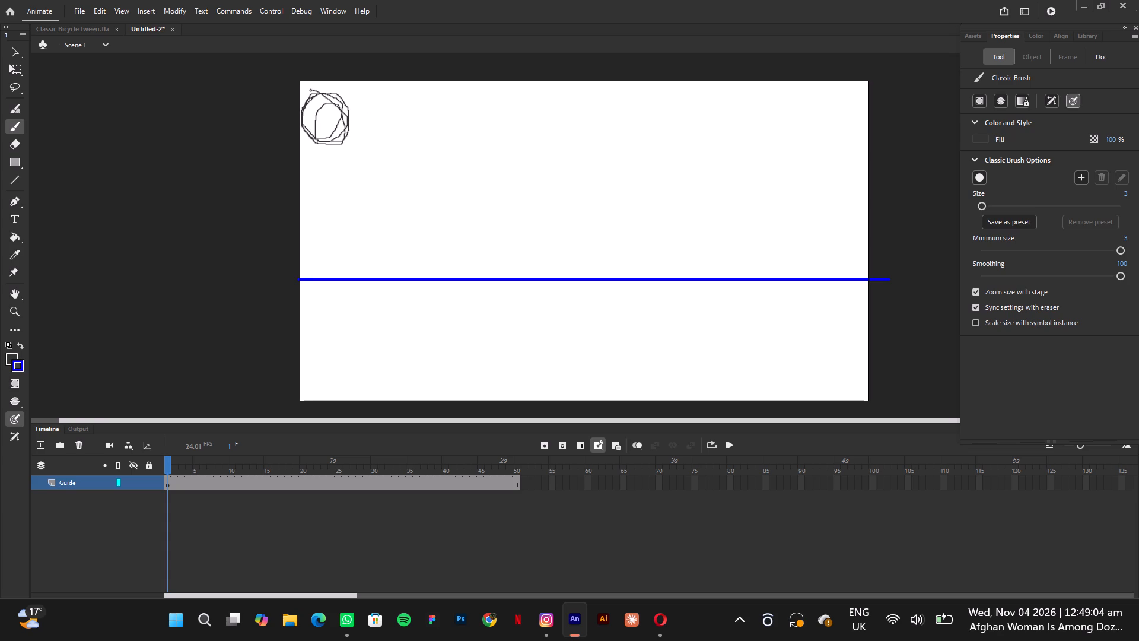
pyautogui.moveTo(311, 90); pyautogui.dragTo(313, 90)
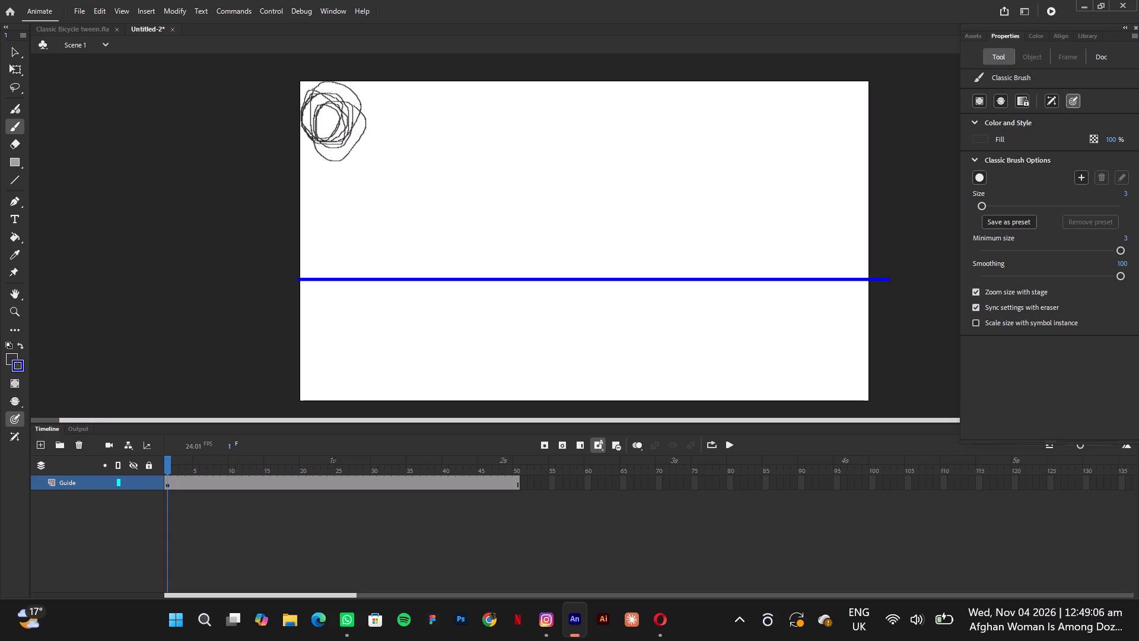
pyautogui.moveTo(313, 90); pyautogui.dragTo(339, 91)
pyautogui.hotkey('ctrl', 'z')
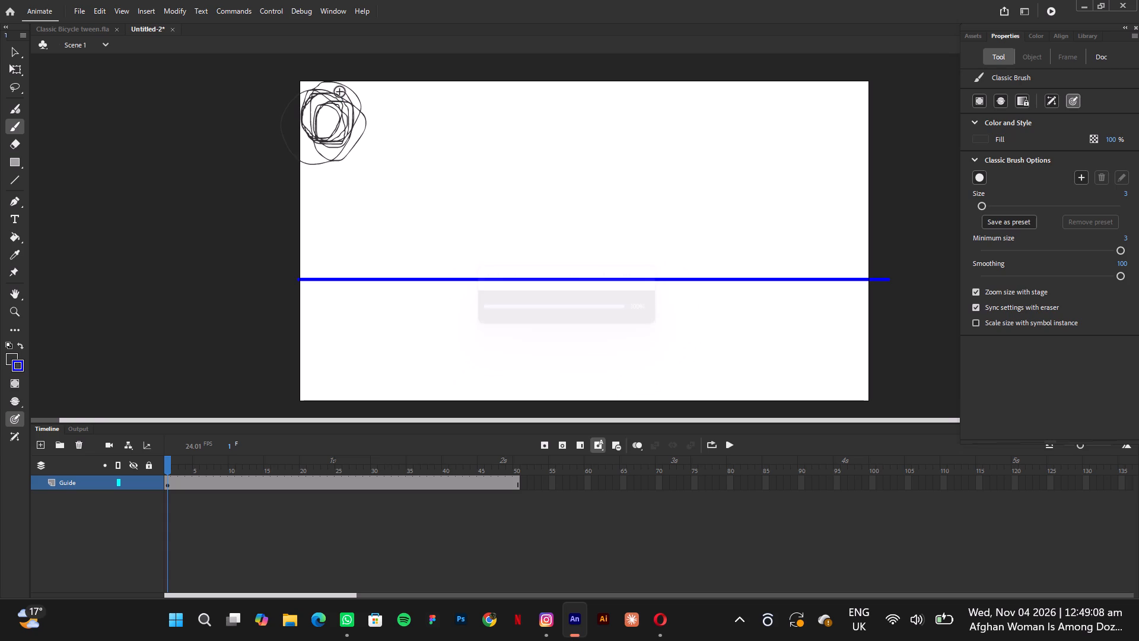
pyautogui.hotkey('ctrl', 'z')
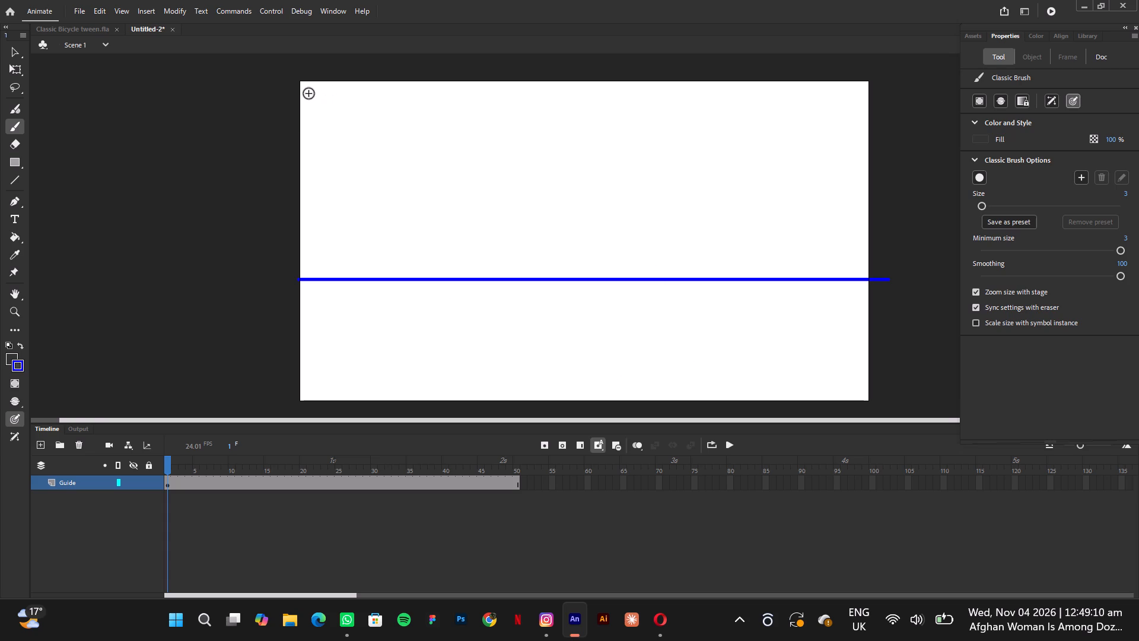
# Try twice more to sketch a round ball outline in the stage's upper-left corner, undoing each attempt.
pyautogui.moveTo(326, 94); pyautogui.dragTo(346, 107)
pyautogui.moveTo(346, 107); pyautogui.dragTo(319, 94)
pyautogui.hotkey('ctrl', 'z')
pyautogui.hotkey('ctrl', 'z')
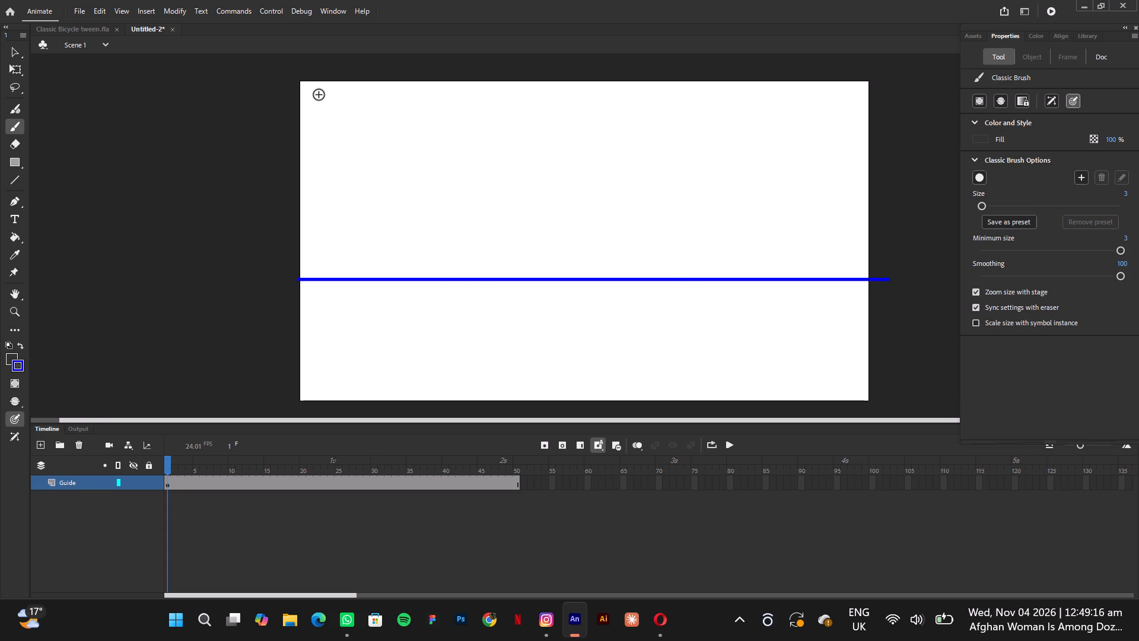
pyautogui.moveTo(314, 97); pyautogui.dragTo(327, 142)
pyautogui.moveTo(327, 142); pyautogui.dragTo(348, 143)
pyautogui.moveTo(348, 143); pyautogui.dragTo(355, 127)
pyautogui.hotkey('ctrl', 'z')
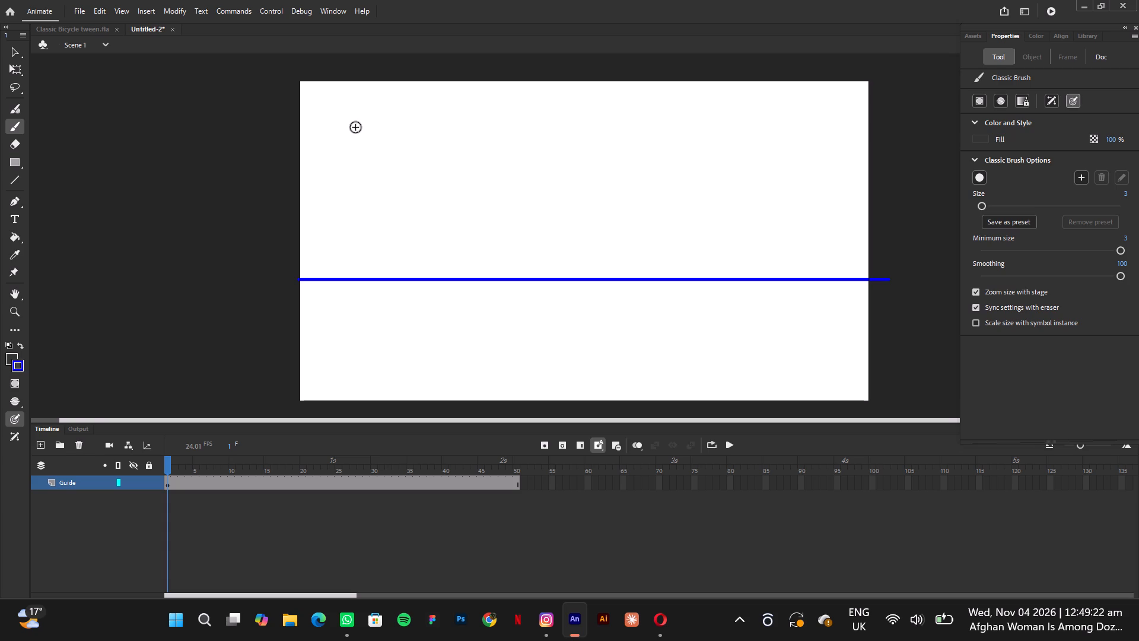
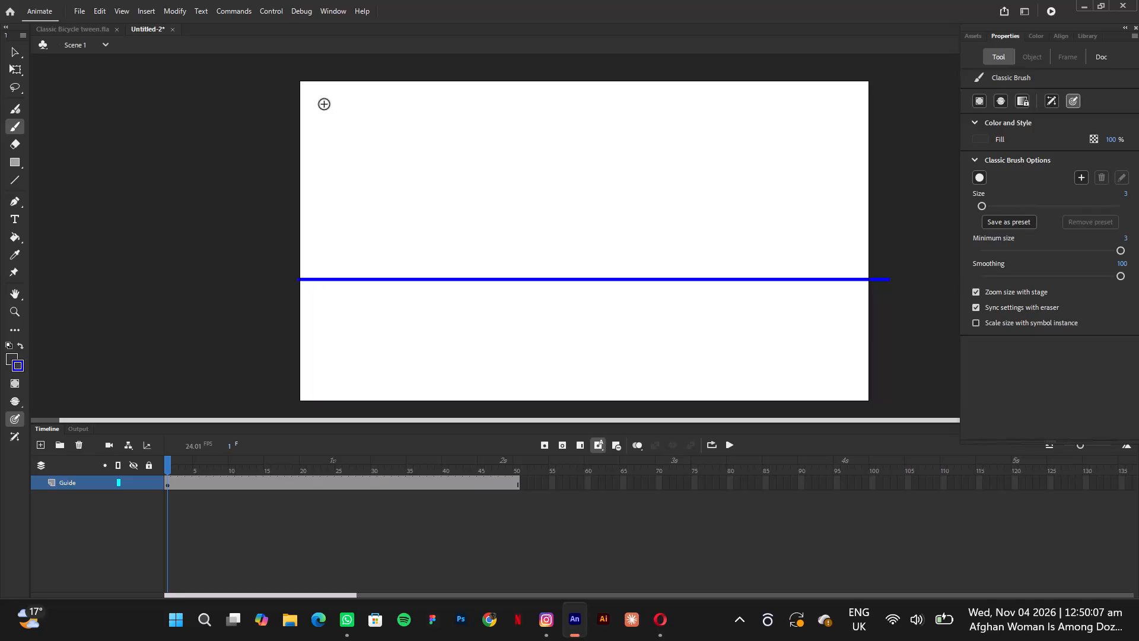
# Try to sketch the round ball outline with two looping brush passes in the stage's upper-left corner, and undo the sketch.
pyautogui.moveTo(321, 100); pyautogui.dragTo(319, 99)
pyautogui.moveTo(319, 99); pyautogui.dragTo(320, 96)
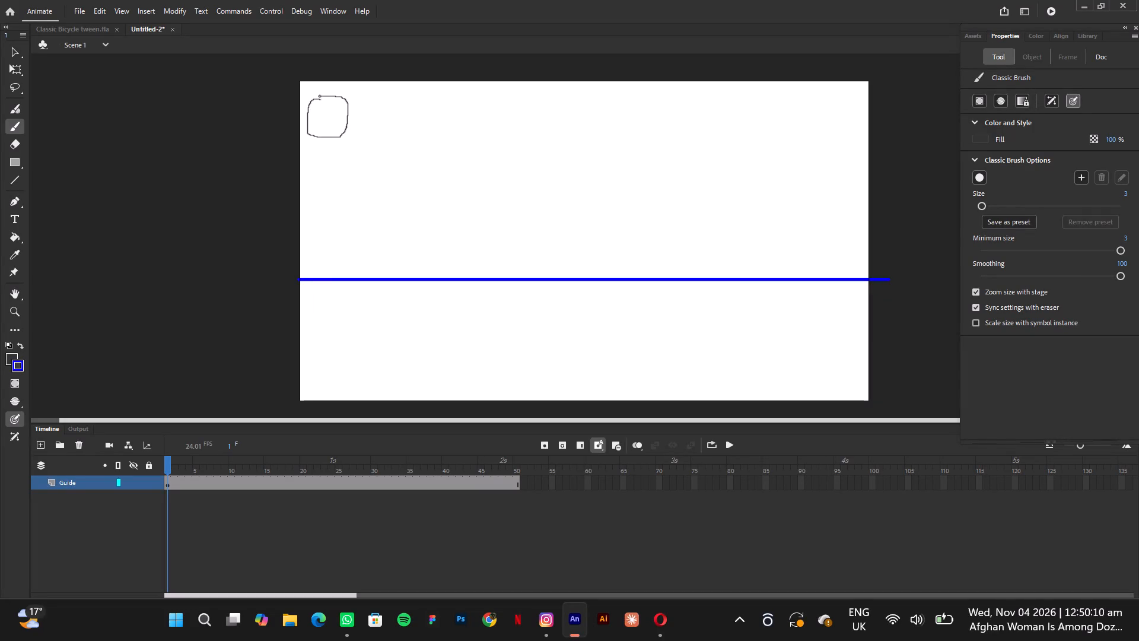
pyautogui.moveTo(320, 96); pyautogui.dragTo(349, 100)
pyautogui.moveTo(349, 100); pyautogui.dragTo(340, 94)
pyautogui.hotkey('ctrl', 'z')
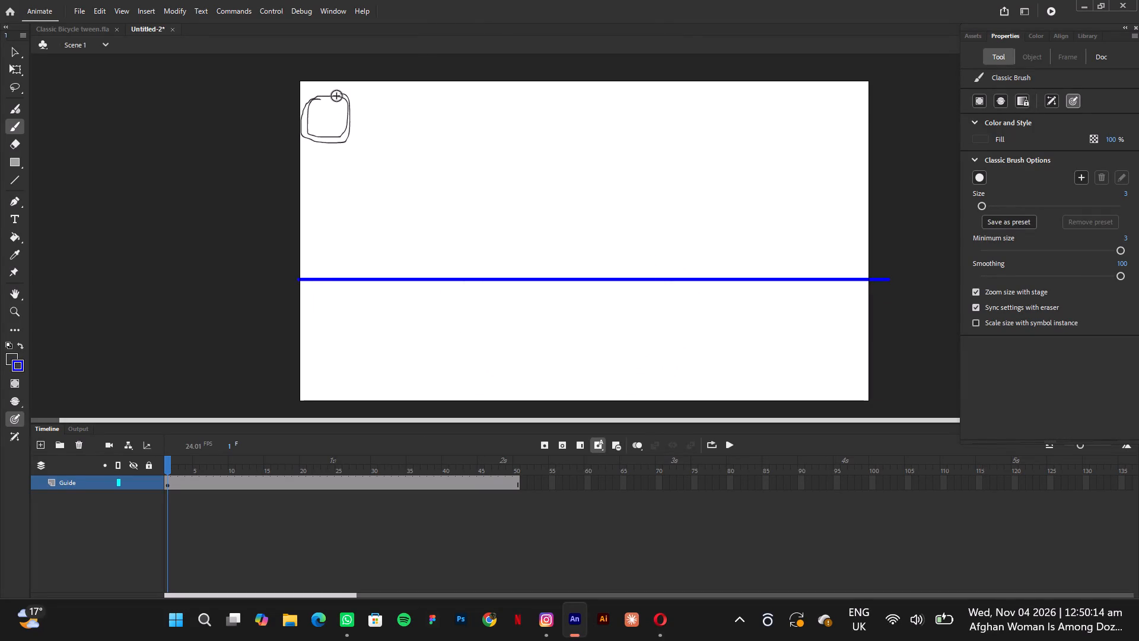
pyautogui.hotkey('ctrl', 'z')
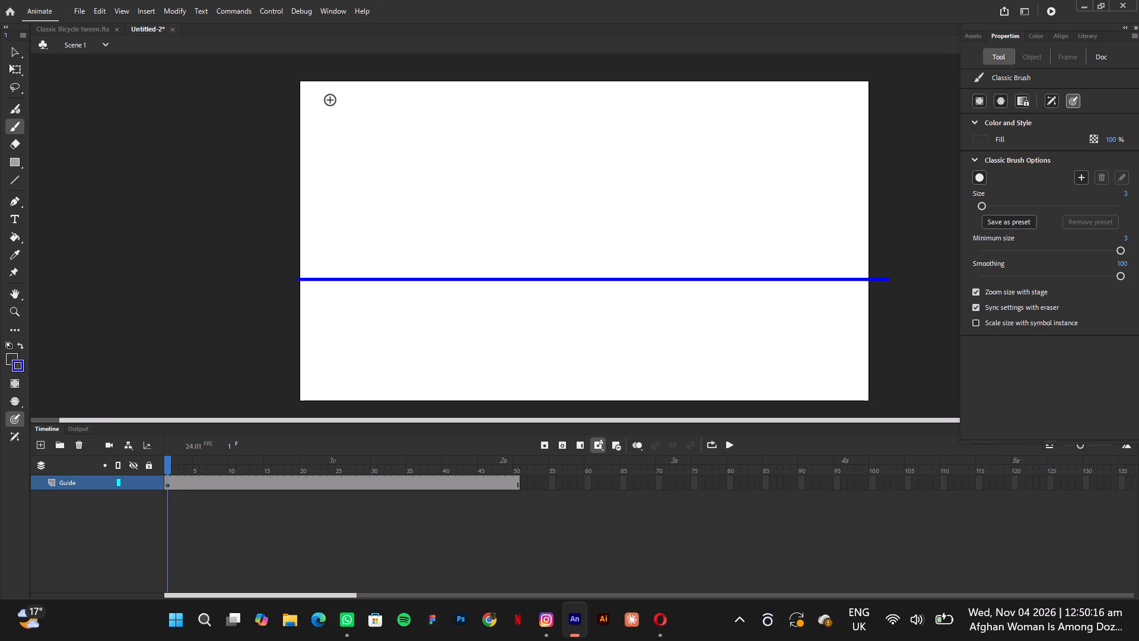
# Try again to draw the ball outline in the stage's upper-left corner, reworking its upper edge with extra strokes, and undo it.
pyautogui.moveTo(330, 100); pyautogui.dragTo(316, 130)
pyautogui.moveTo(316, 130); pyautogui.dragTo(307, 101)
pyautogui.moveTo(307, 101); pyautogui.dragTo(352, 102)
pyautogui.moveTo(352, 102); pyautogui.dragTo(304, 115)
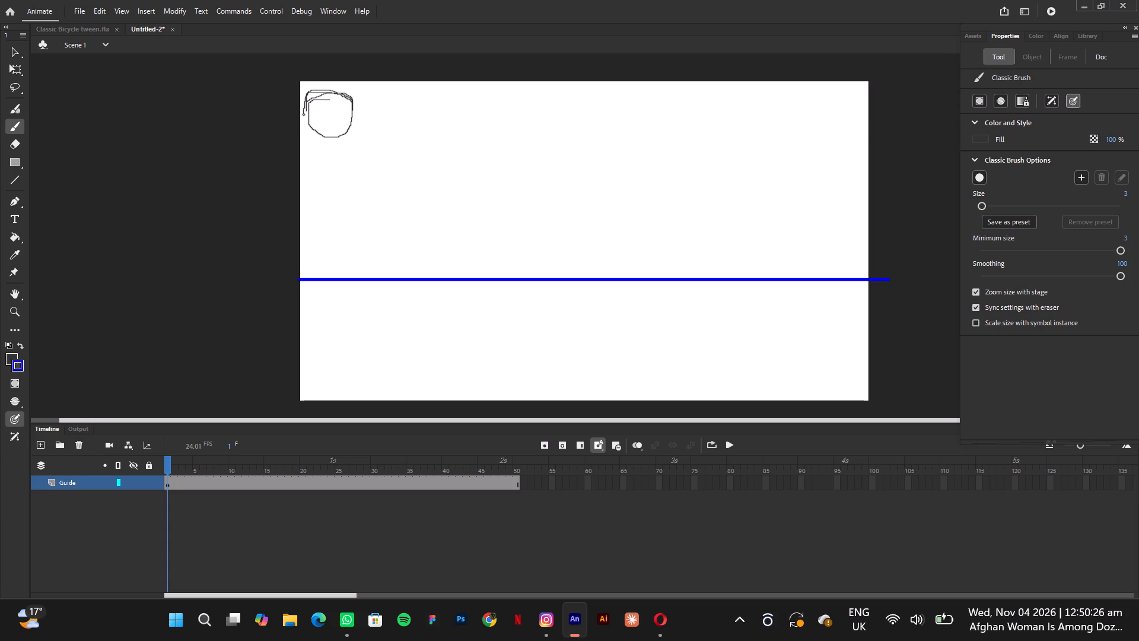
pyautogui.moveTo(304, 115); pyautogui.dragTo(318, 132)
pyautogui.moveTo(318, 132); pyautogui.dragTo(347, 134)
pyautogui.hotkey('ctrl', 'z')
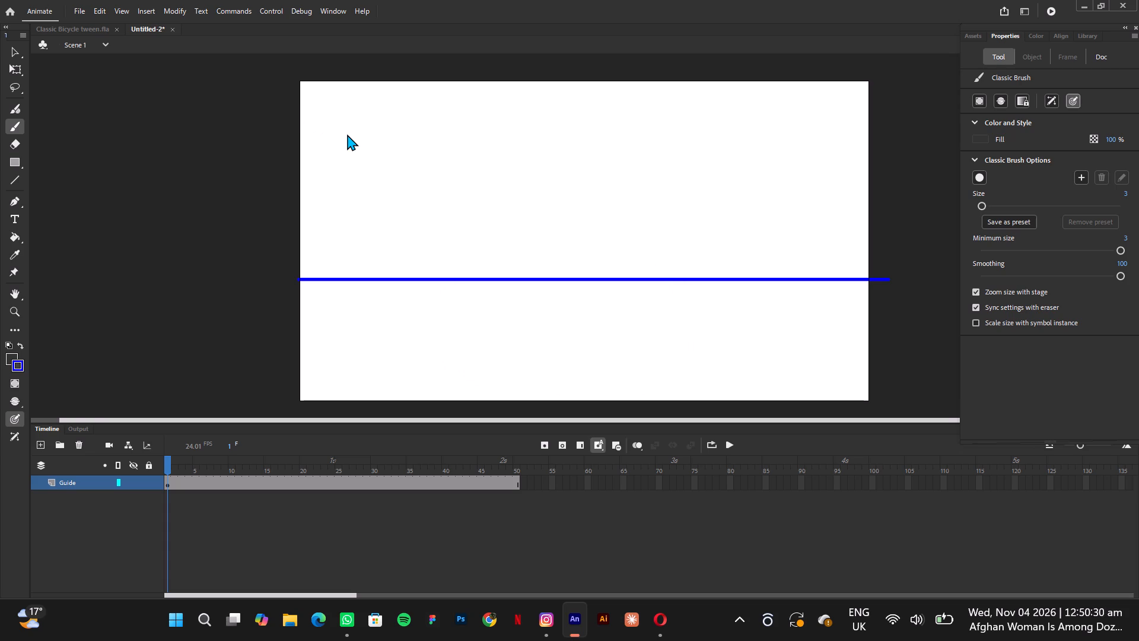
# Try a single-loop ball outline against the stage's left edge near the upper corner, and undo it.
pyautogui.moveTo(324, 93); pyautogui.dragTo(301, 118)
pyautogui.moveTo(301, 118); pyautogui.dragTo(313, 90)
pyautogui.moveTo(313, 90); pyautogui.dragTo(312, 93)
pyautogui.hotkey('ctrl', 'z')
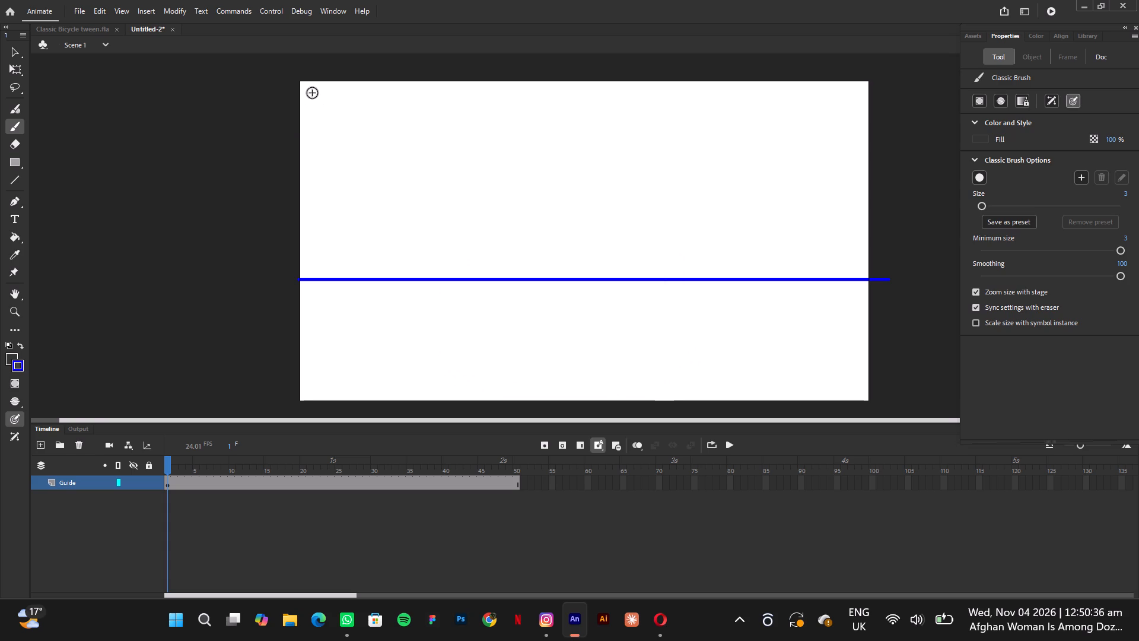
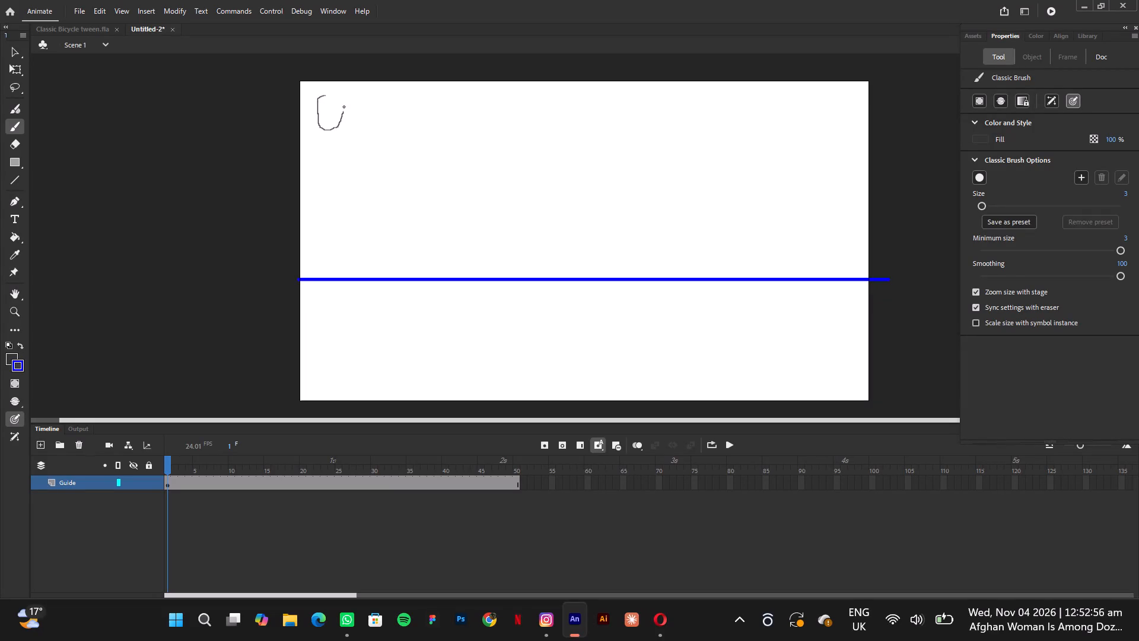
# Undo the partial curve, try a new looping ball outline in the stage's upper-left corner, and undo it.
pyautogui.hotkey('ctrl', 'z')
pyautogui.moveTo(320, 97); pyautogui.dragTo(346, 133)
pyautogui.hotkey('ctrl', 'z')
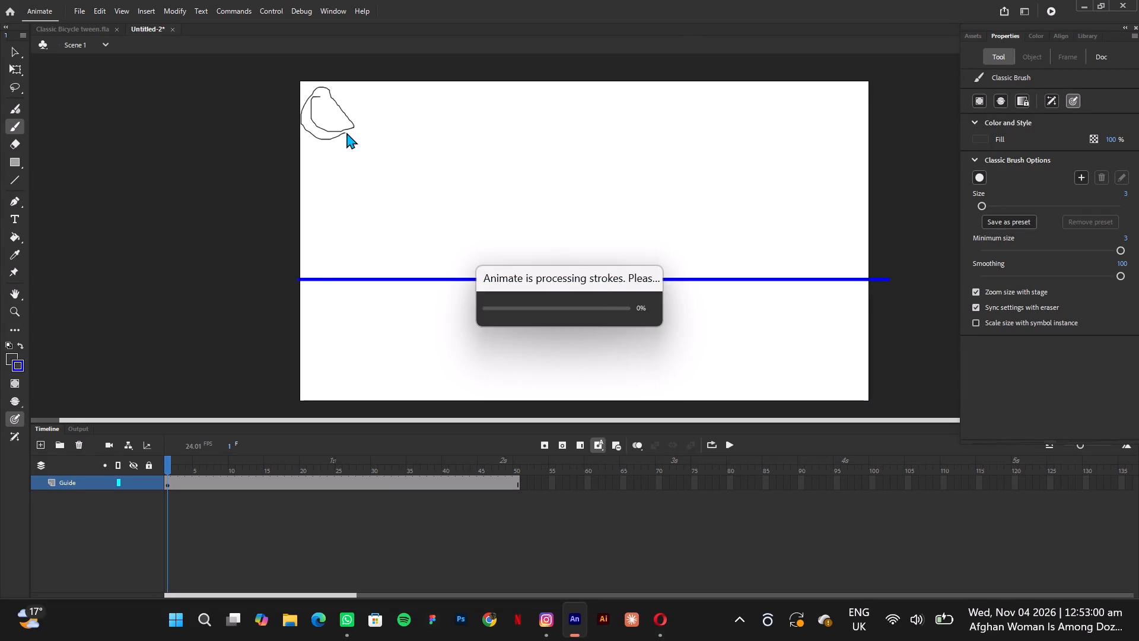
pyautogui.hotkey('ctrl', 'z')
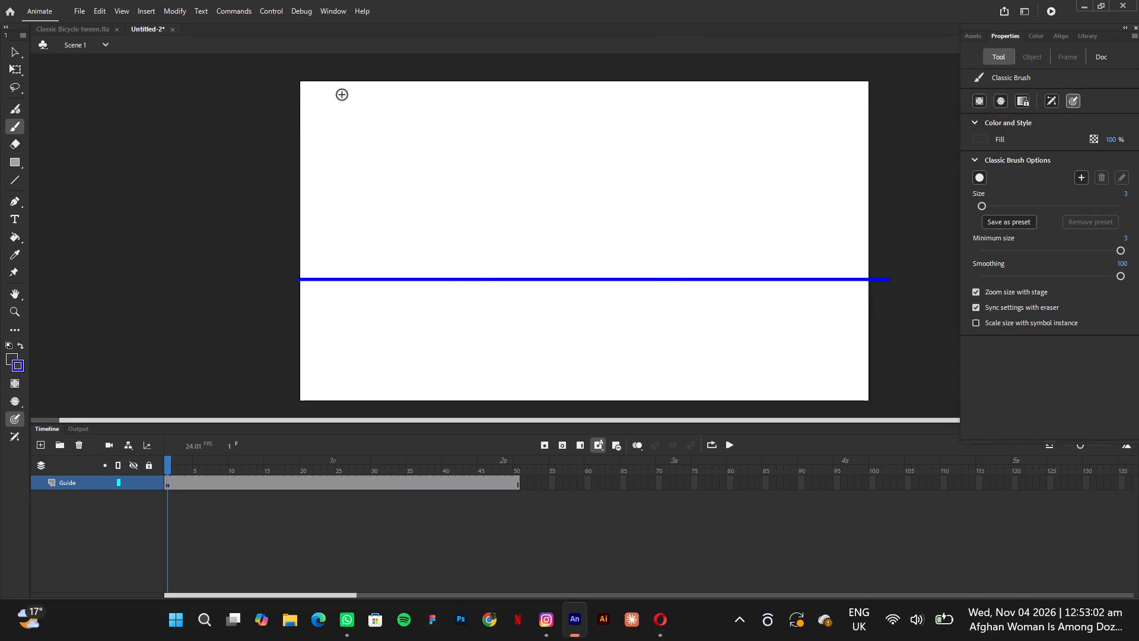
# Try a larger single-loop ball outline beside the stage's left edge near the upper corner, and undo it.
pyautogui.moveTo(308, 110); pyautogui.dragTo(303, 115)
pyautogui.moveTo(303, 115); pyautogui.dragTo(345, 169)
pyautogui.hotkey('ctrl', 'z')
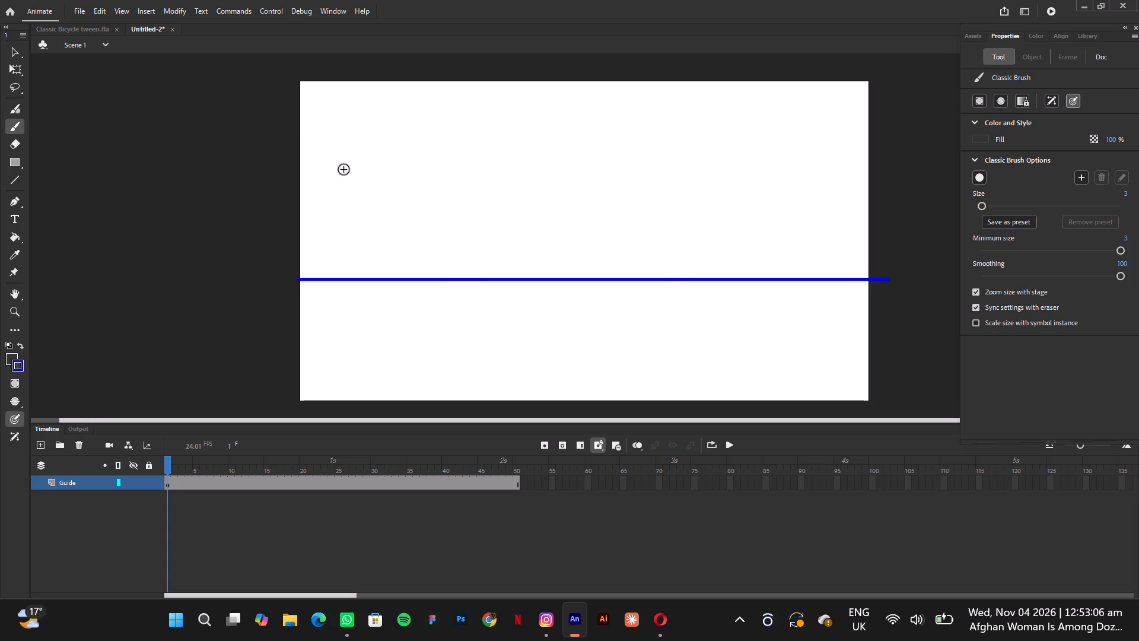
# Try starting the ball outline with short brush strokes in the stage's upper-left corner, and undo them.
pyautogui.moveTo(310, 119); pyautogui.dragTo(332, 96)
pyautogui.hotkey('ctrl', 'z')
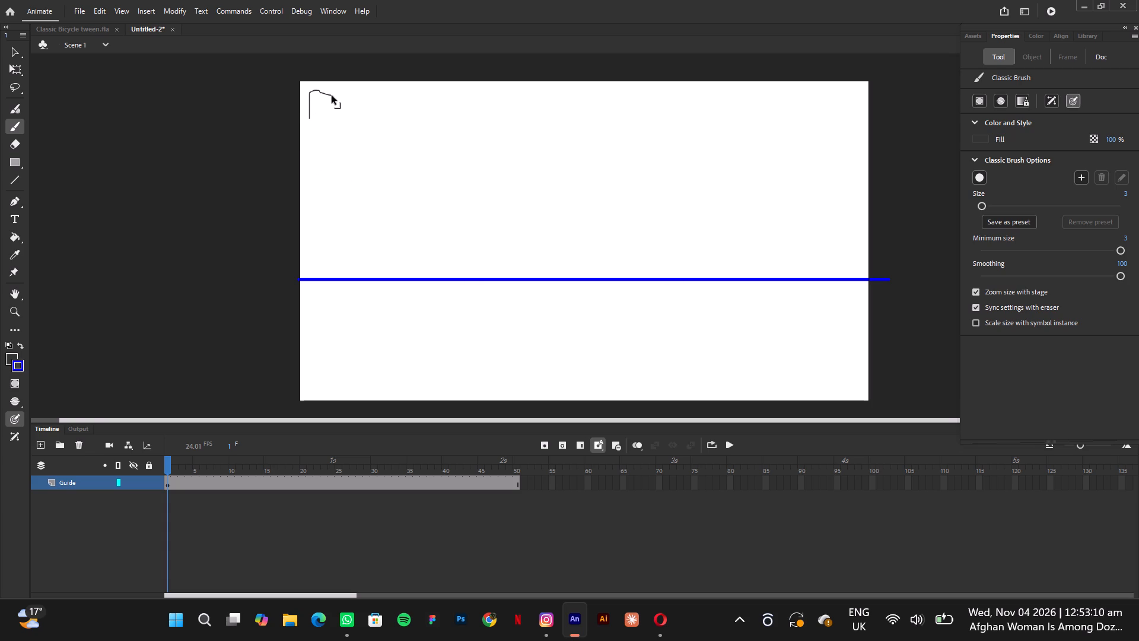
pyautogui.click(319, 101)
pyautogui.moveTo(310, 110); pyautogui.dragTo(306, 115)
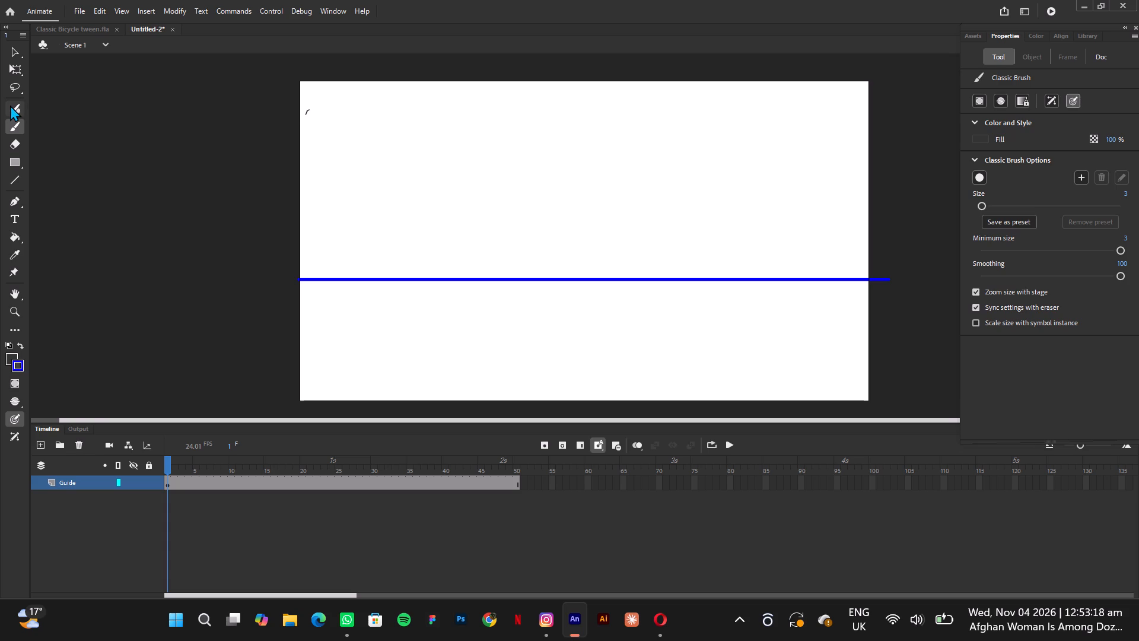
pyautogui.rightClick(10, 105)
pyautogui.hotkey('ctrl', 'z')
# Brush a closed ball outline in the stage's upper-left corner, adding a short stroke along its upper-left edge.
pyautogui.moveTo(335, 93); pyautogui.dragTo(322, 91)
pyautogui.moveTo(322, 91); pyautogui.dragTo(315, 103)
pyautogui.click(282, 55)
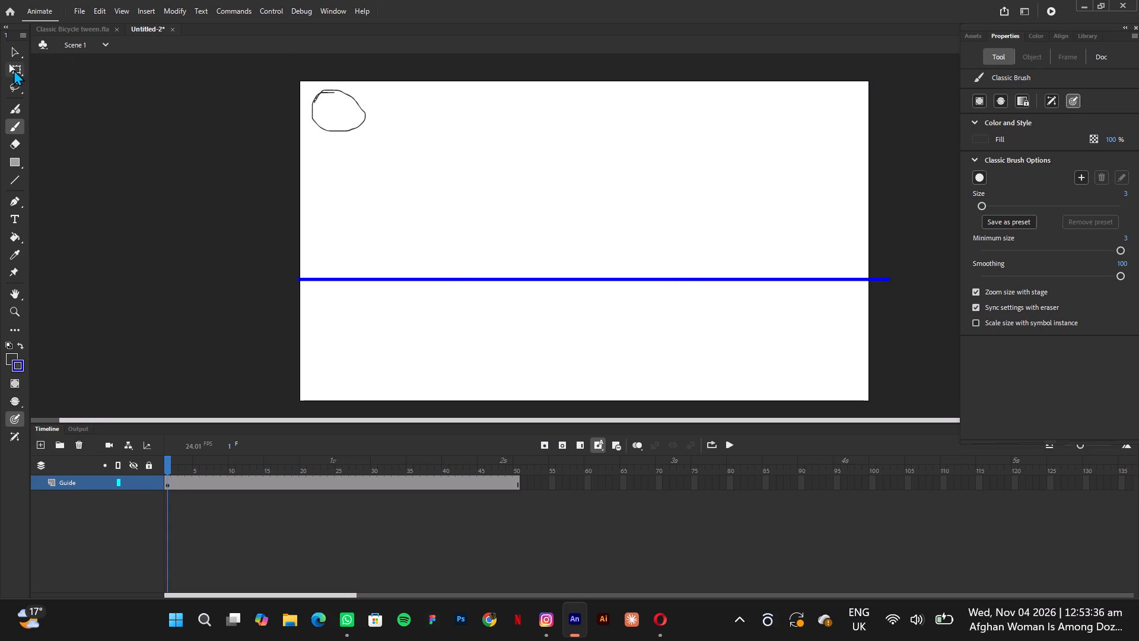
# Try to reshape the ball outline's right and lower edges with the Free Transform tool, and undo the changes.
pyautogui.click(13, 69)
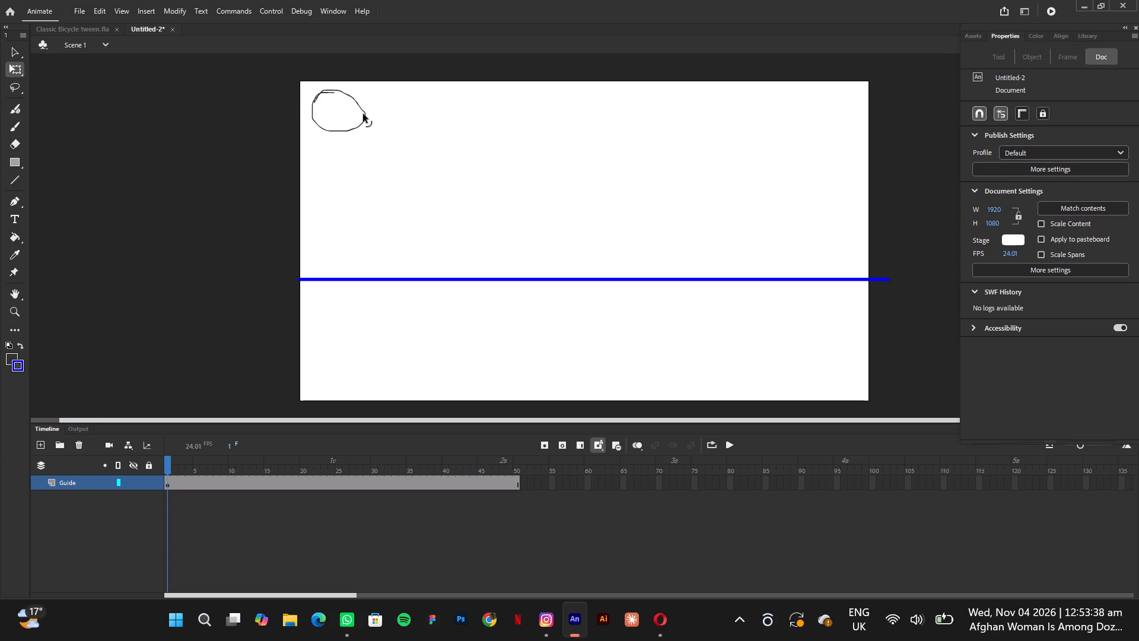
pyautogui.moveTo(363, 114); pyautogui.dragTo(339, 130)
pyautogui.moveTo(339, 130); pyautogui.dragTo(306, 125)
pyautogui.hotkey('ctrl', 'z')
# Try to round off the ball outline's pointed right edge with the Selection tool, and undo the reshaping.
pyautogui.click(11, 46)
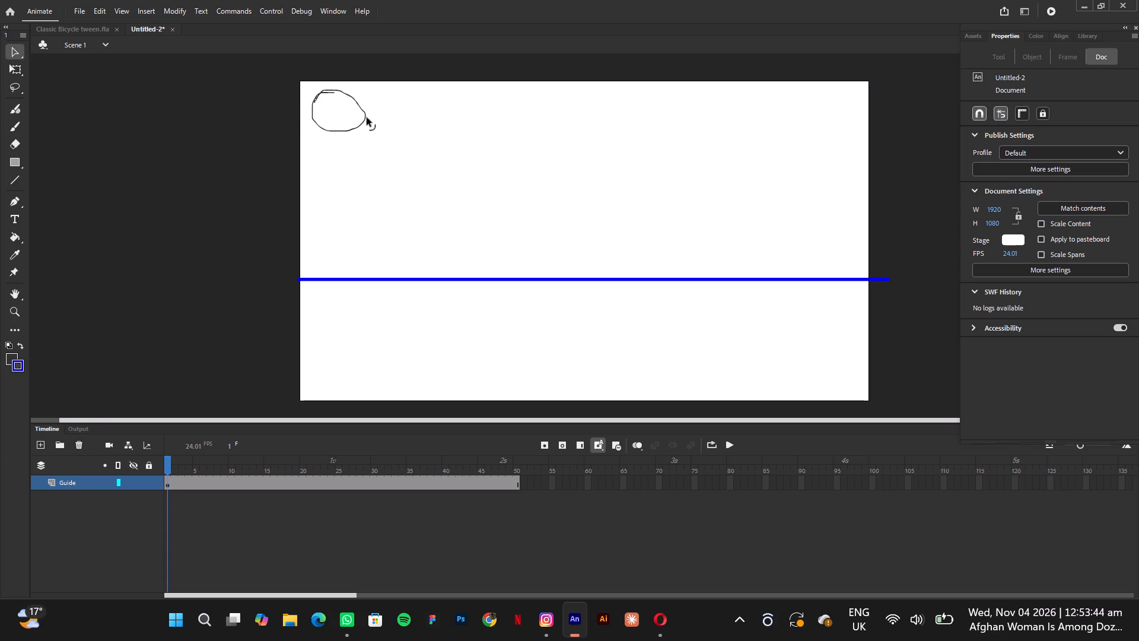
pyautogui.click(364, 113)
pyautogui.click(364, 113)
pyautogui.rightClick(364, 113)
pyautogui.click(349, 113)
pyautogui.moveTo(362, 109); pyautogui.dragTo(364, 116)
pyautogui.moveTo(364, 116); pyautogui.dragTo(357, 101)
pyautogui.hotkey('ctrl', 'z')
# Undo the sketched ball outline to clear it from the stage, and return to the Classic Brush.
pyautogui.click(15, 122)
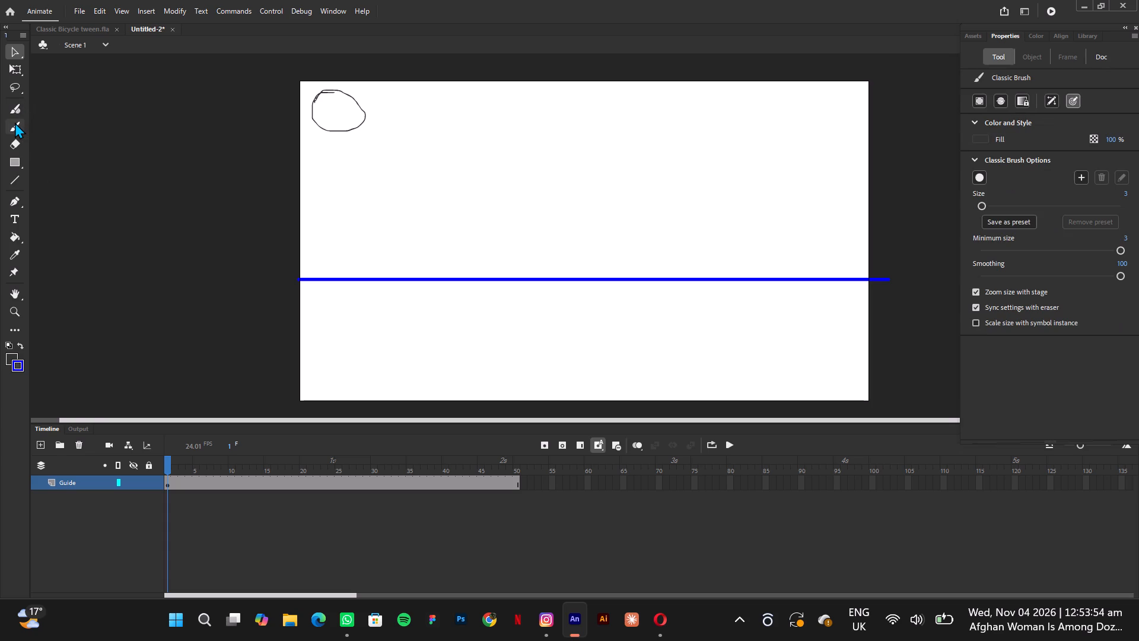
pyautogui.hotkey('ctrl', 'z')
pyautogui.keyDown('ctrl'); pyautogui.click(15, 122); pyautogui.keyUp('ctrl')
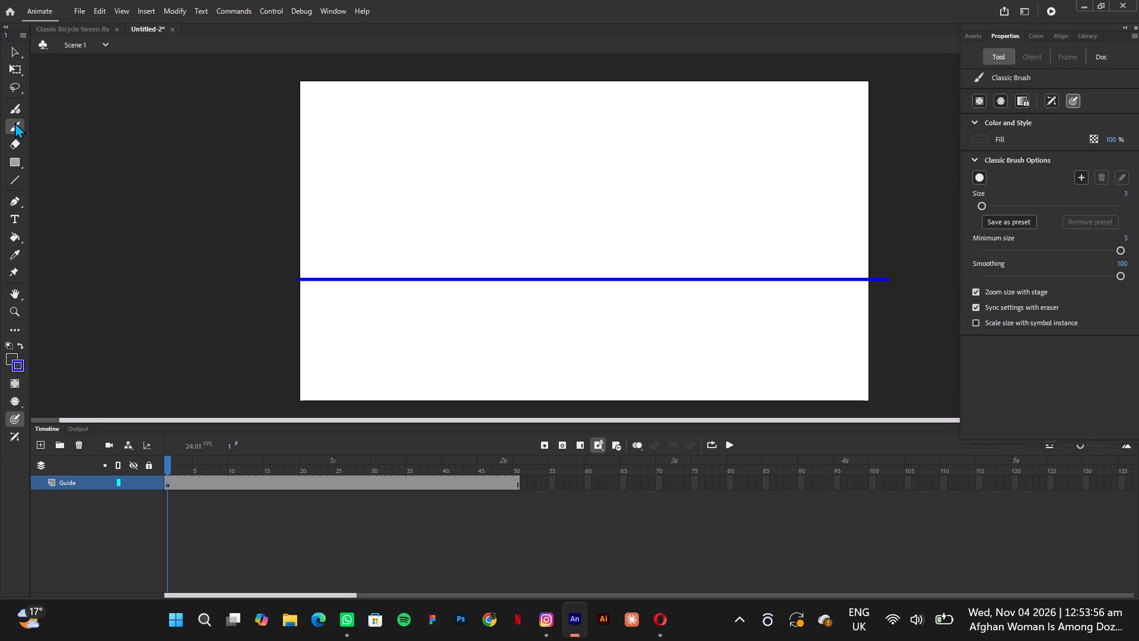
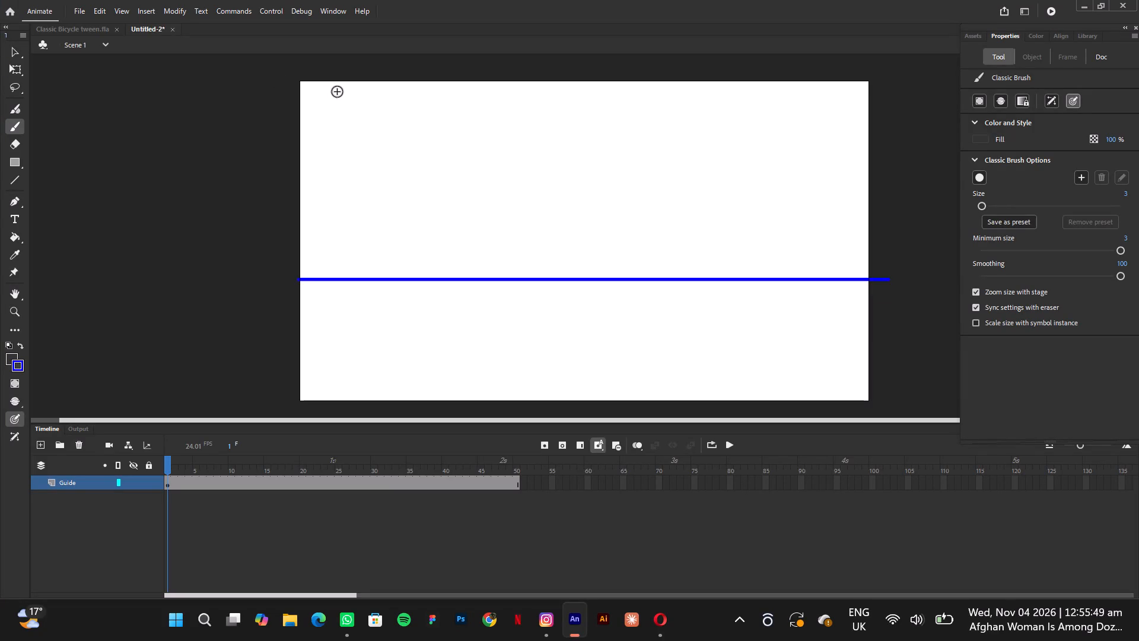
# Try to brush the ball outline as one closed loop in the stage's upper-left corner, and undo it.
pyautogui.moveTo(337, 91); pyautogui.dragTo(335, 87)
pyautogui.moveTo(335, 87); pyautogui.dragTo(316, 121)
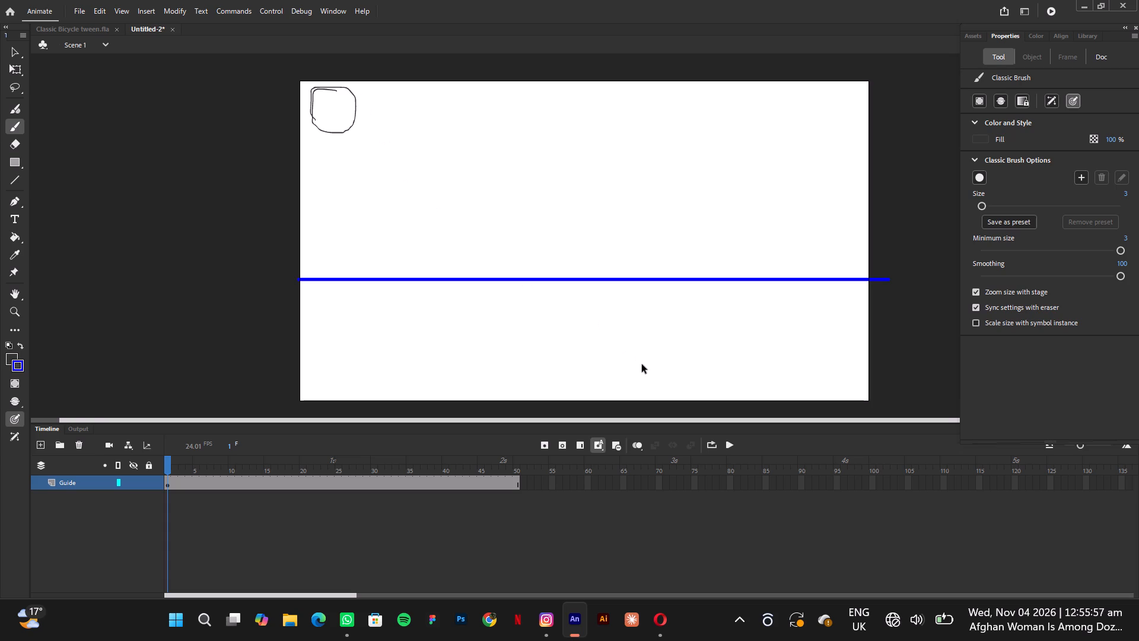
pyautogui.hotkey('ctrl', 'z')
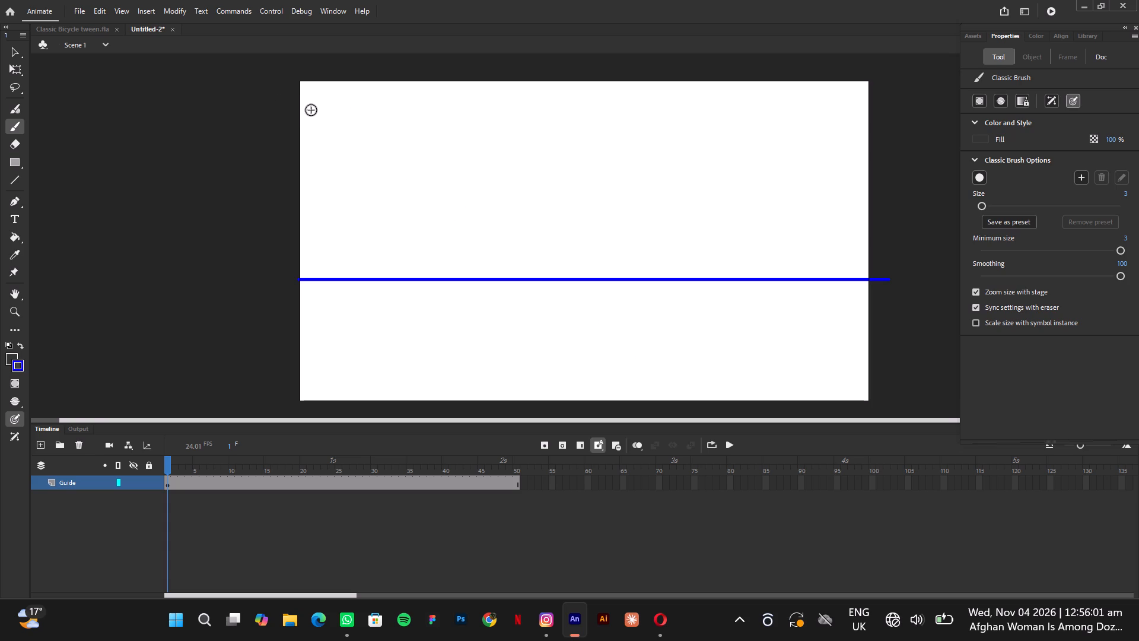
# Brush the ball outline's top, left and lower-left arcs in short connected strokes in the stage's upper-left corner.
pyautogui.moveTo(311, 110); pyautogui.dragTo(327, 84)
pyautogui.moveTo(327, 84); pyautogui.dragTo(330, 84)
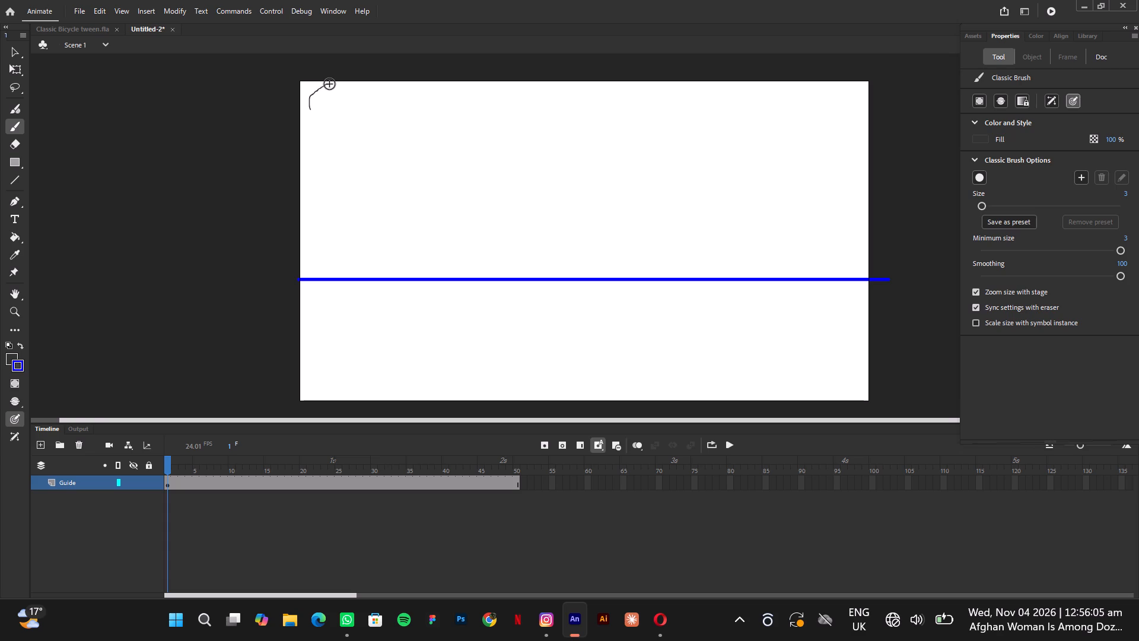
pyautogui.moveTo(328, 84); pyautogui.dragTo(351, 97)
pyautogui.moveTo(351, 97); pyautogui.dragTo(352, 110)
pyautogui.moveTo(310, 109); pyautogui.dragTo(313, 117)
pyautogui.moveTo(313, 117); pyautogui.dragTo(332, 122)
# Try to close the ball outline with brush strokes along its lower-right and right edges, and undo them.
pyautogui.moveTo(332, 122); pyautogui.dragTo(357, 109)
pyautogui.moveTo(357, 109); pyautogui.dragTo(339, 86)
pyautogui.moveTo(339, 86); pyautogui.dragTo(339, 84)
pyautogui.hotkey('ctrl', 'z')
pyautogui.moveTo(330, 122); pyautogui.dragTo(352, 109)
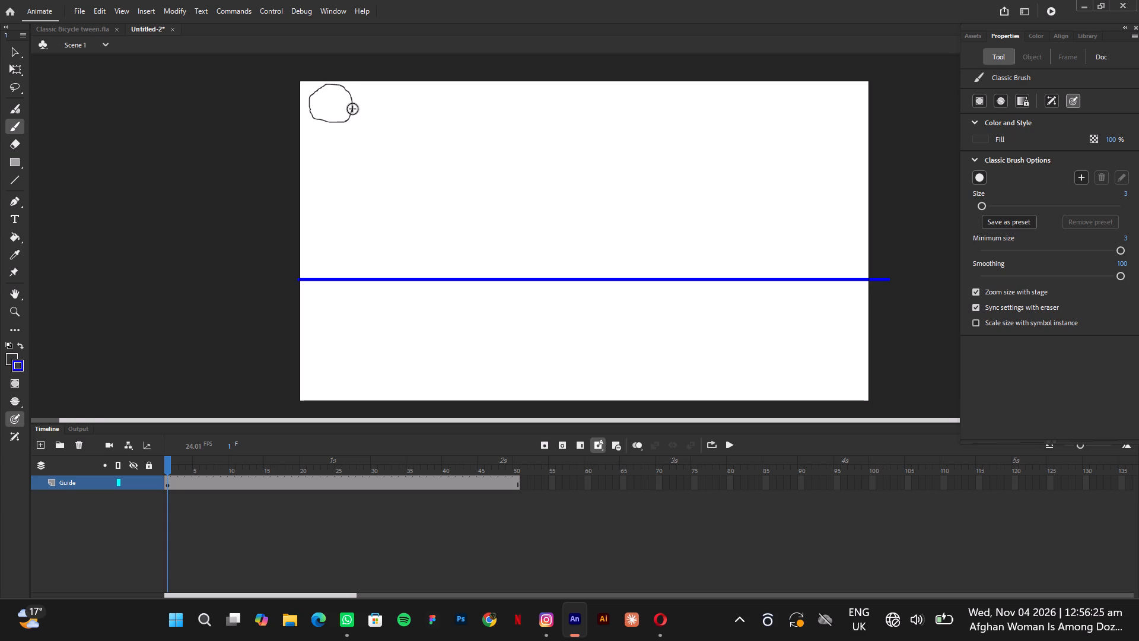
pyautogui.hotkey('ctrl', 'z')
# Close the ball outline with a curved brush stroke from its bottom to the open end on its right edge.
pyautogui.keyDown('ctrl'); pyautogui.click(12, 120); pyautogui.keyUp('ctrl')
pyautogui.keyDown('ctrl'); pyautogui.moveTo(352, 109); pyautogui.dragTo(331, 119); pyautogui.keyUp('ctrl')
pyautogui.keyDown('ctrl'); pyautogui.click(62, 167); pyautogui.keyUp('ctrl')
pyautogui.keyDown('ctrl'); pyautogui.click(15, 156); pyautogui.keyUp('ctrl')
pyautogui.keyDown('ctrl'); pyautogui.click(11, 125); pyautogui.keyUp('ctrl')
pyautogui.keyDown('ctrl'); pyautogui.moveTo(330, 123); pyautogui.dragTo(352, 103); pyautogui.keyUp('ctrl')
pyautogui.keyDown('ctrl'); pyautogui.moveTo(352, 103); pyautogui.dragTo(352, 103); pyautogui.keyUp('ctrl')
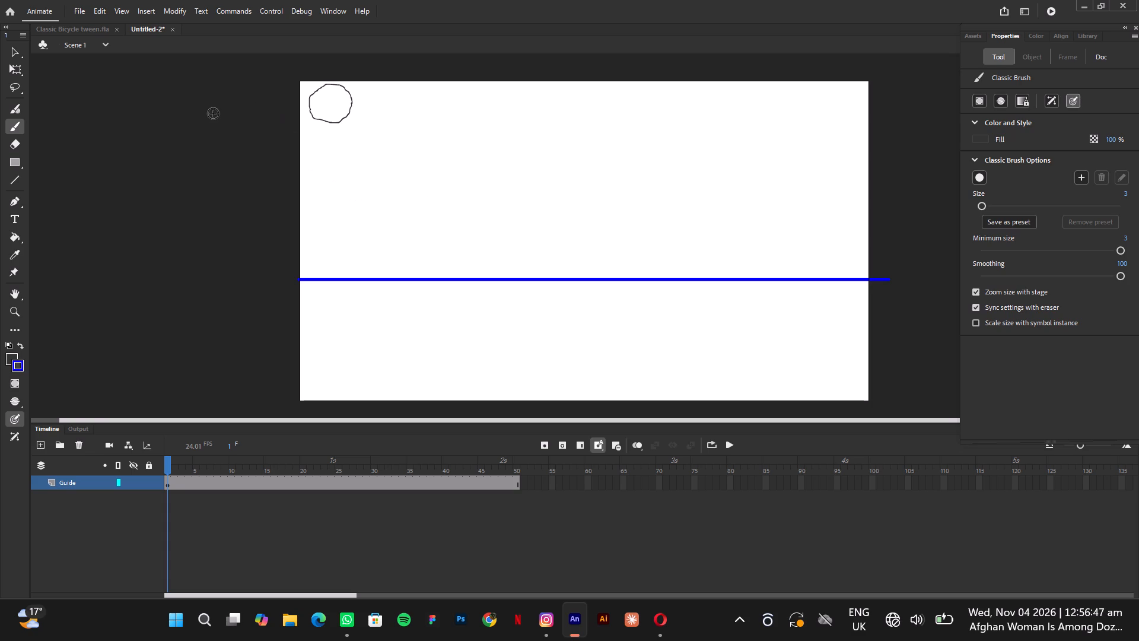